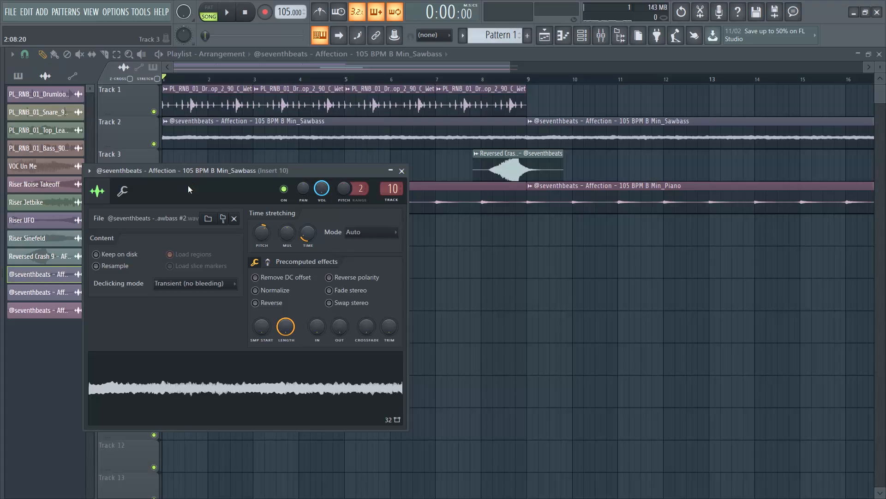
Raise the time-stretching pitch of the Sawbass and Piano samples, and play the arrangement briefly.
drag(260, 235, 250, 193)
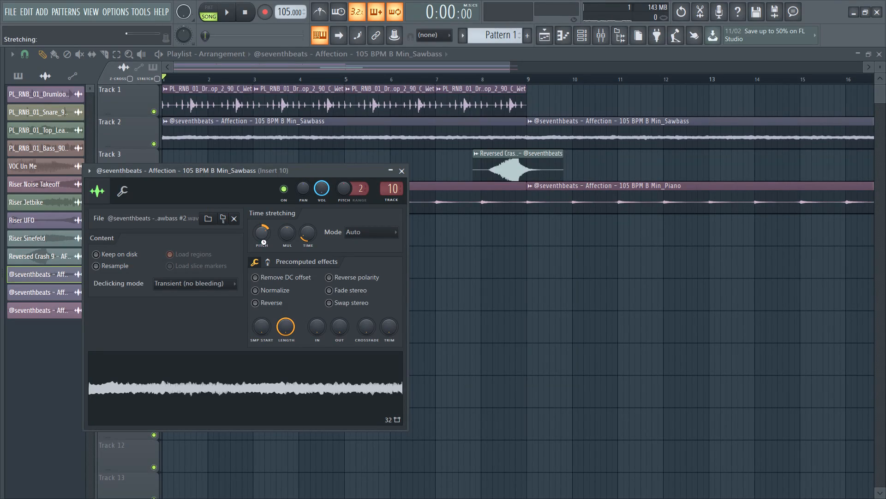
click(398, 169)
double_click(317, 199)
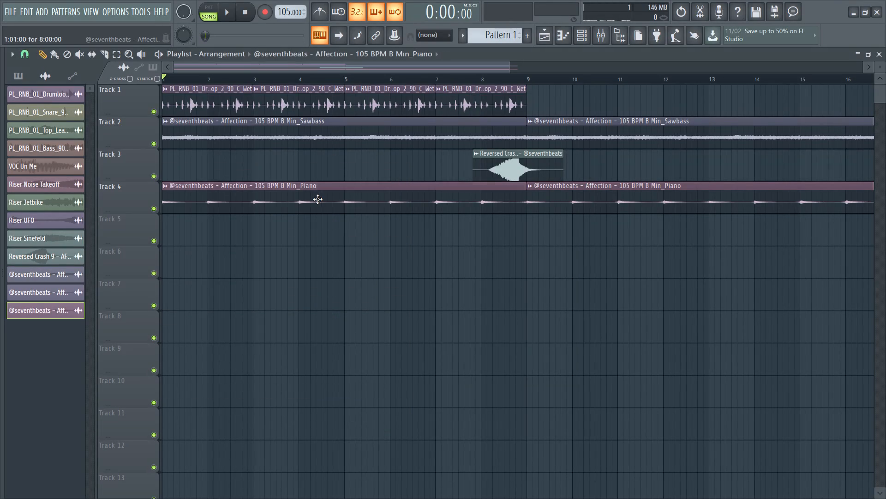
drag(287, 263, 283, 221)
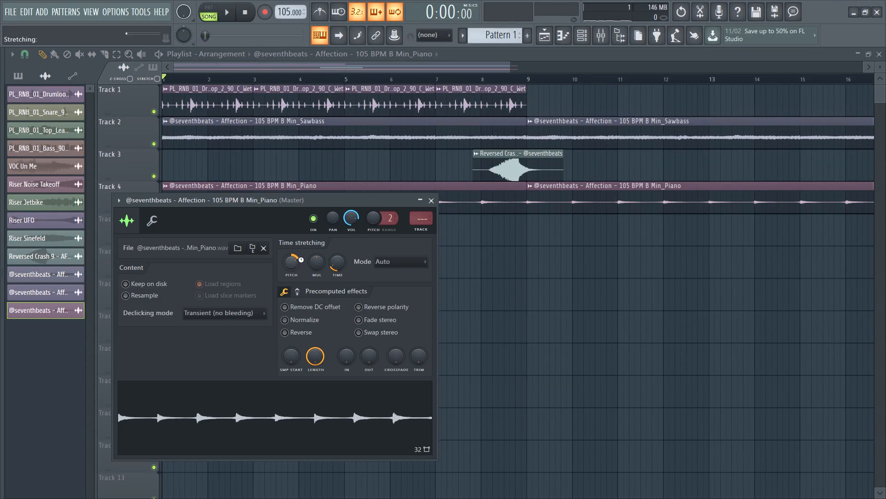
click(431, 203)
key(space)
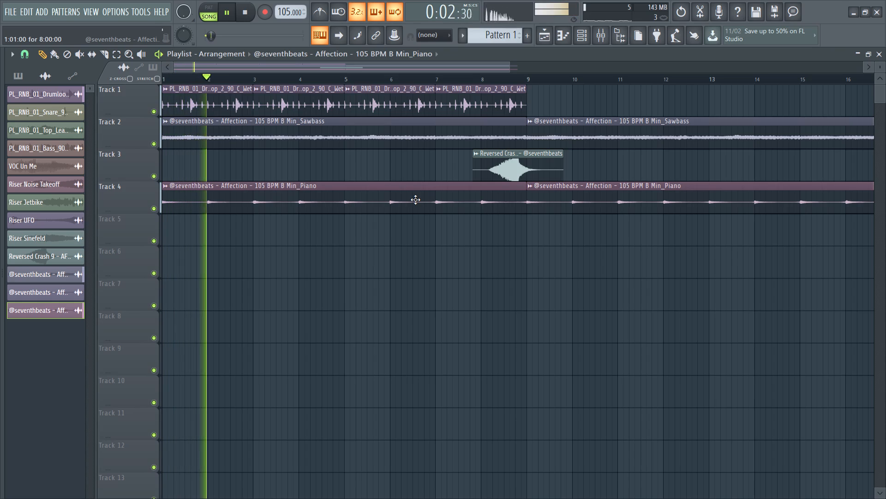
key(space)
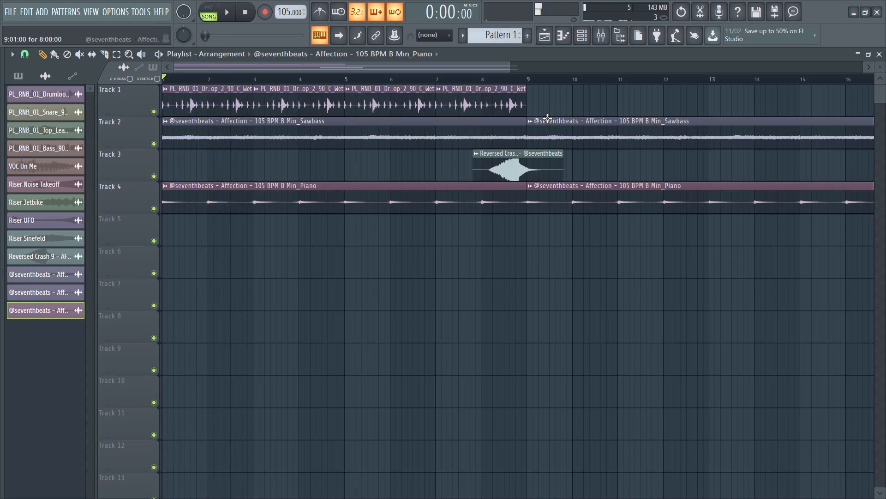
Delete all the drum loop clips on Track 1 and the Reversed Crash clip on Track 3.
right_drag(552, 91, 213, 101)
key(space)
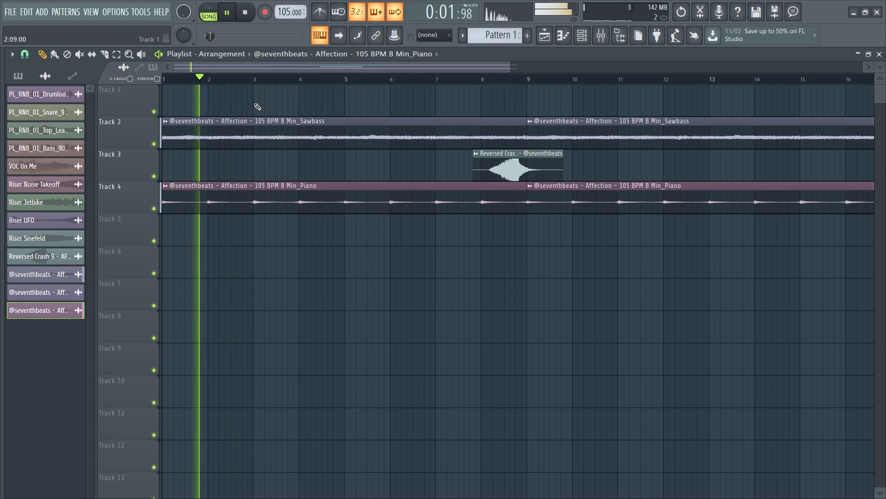
right_click(475, 164)
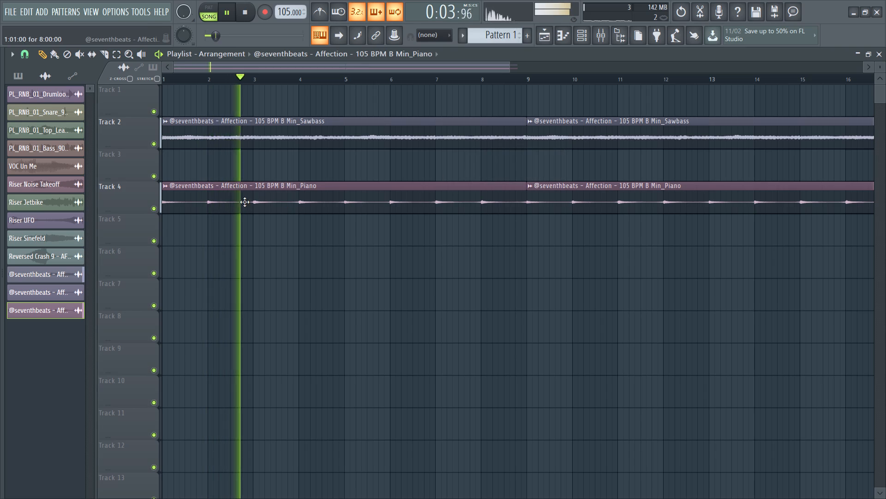
Move both Piano clips from Track 4 up to Track 3.
ctrl+drag(446, 233, 474, 225)
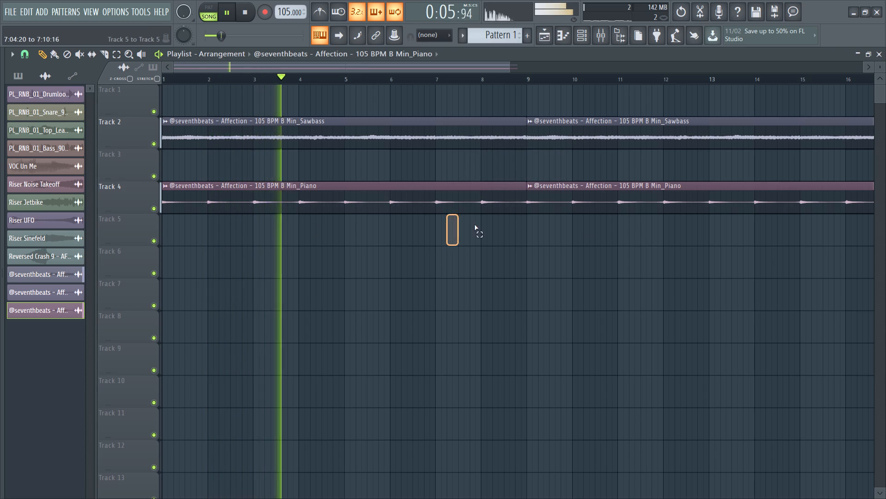
ctrl+drag(474, 225, 554, 198)
drag(536, 204, 539, 152)
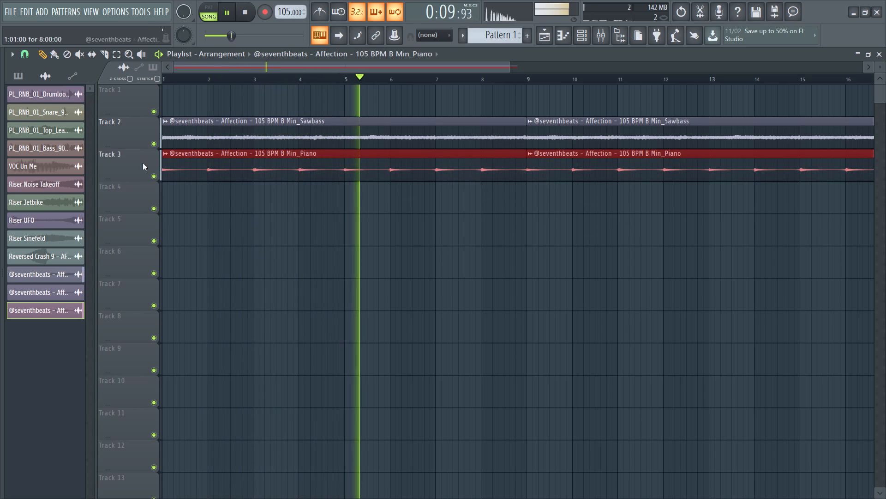
Place two PL_RNB_01_Drumloop clips on Track 1, starting at bars 5 and 7, and replay the song.
click(57, 91)
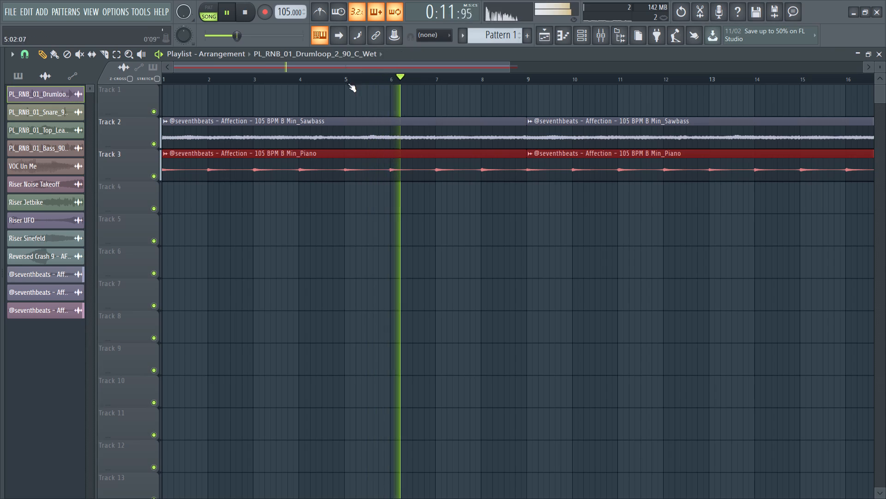
click(347, 91)
click(471, 100)
drag(496, 100, 457, 113)
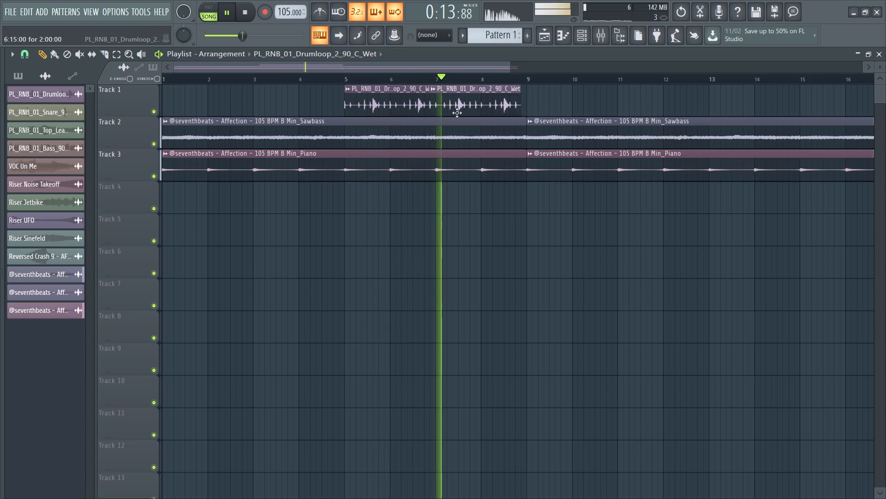
drag(457, 113, 461, 116)
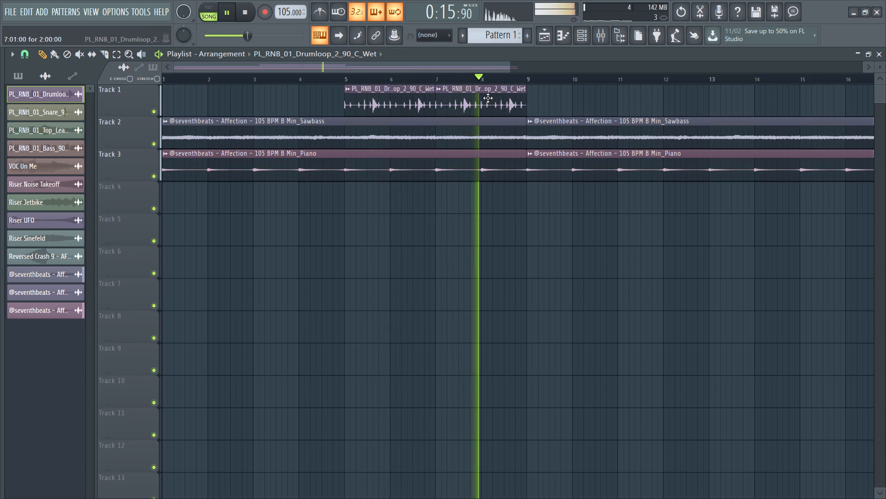
key(space)
key(space)
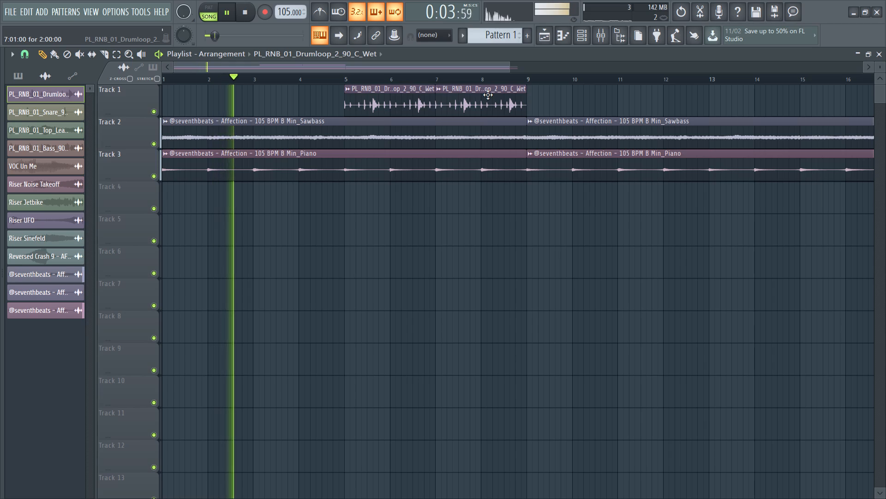
Reverse the Sawbass and Piano samples in their channel settings and listen to the arrangement.
double_click(176, 140)
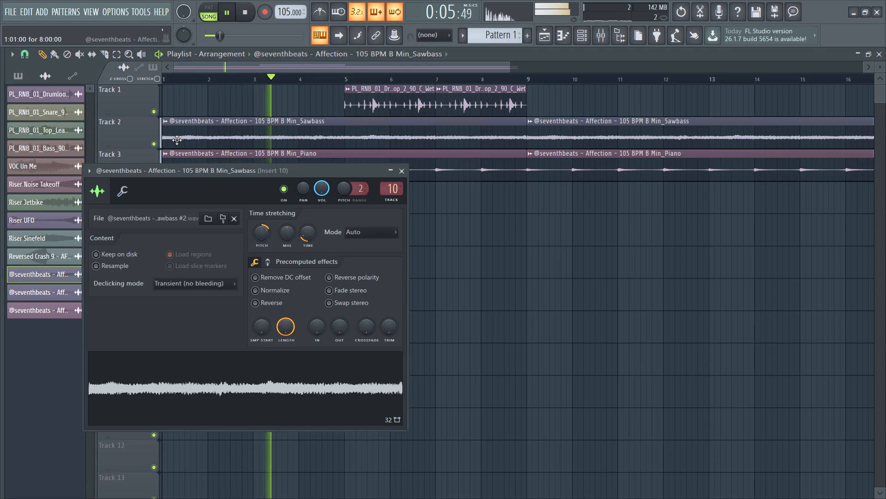
click(253, 300)
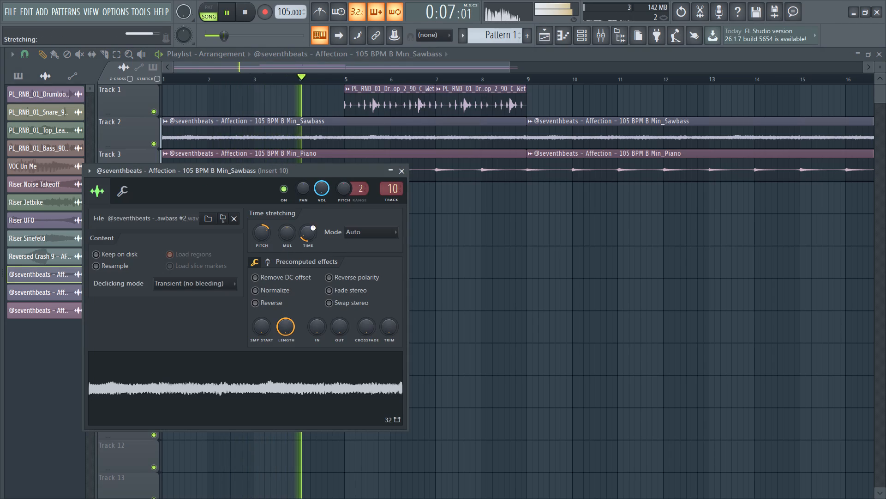
click(402, 172)
double_click(320, 176)
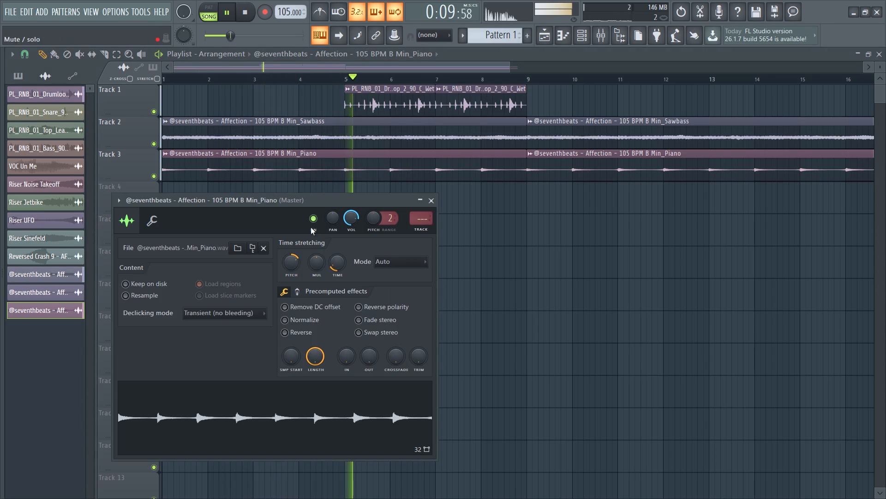
click(281, 335)
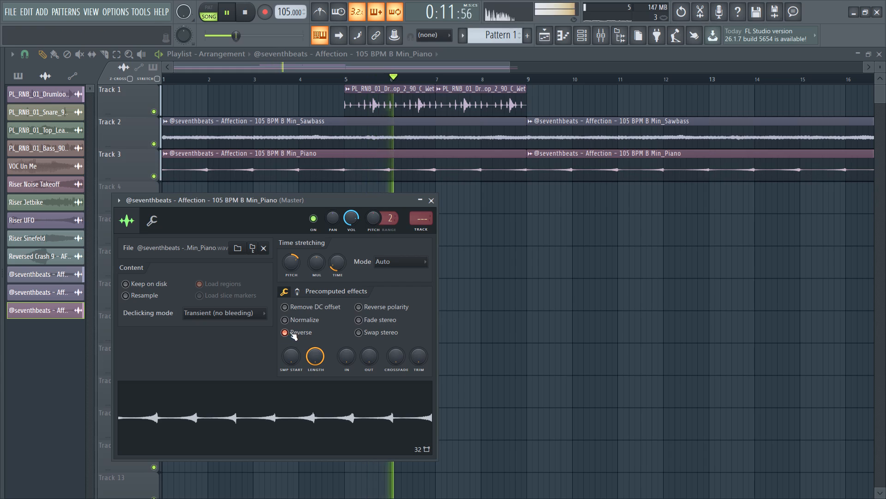
key(space)
key(space)
click(432, 199)
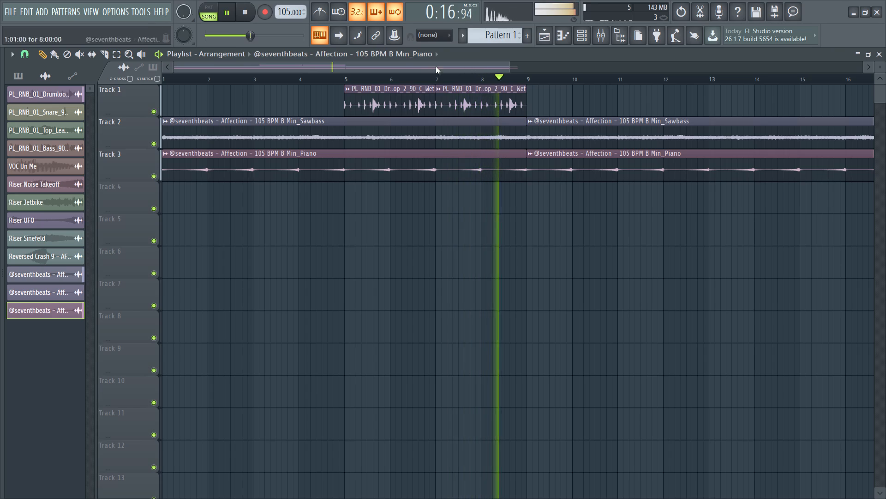
key(space)
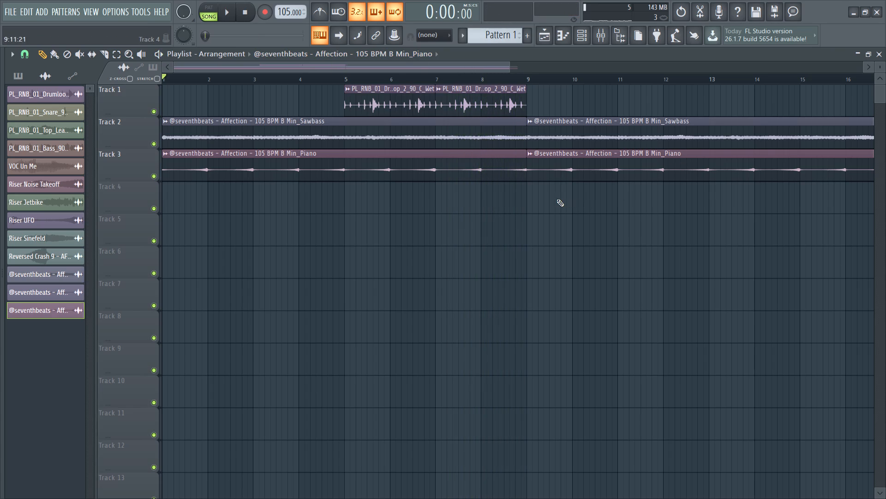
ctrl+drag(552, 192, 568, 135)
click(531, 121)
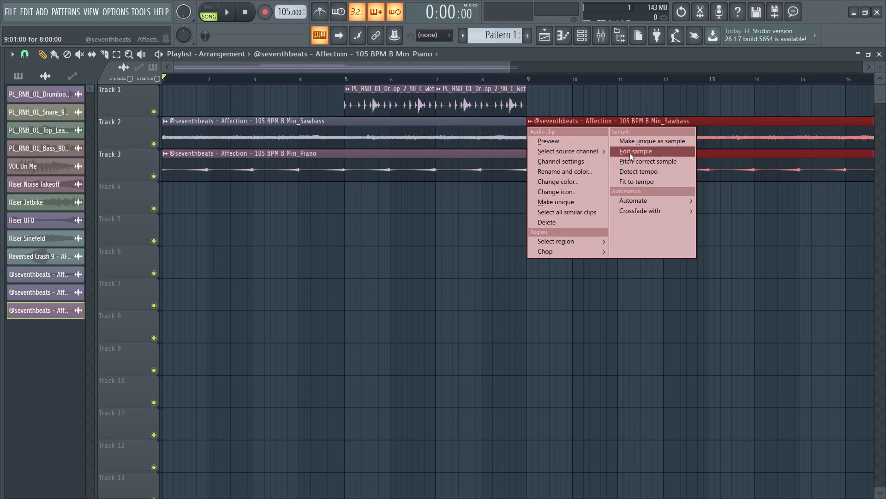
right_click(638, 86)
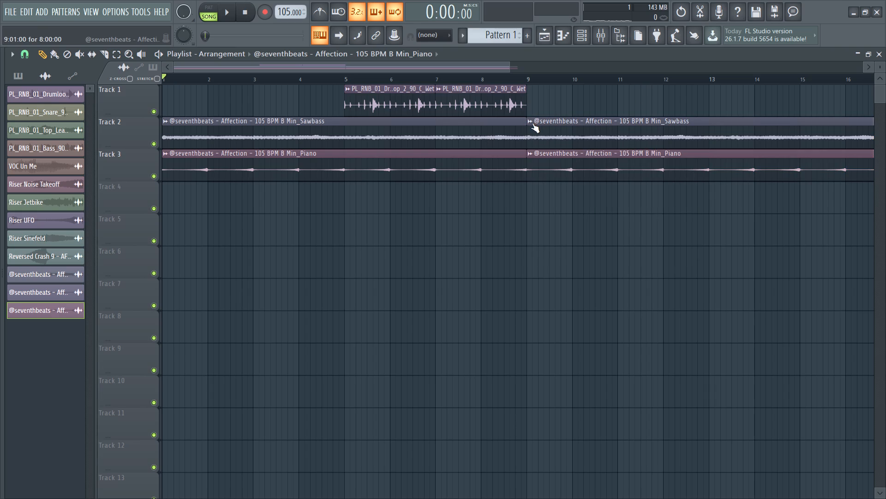
Make the Sawbass and Piano clips starting at bar 9 unique as samples, saving each under its suggested file name.
click(532, 119)
click(625, 140)
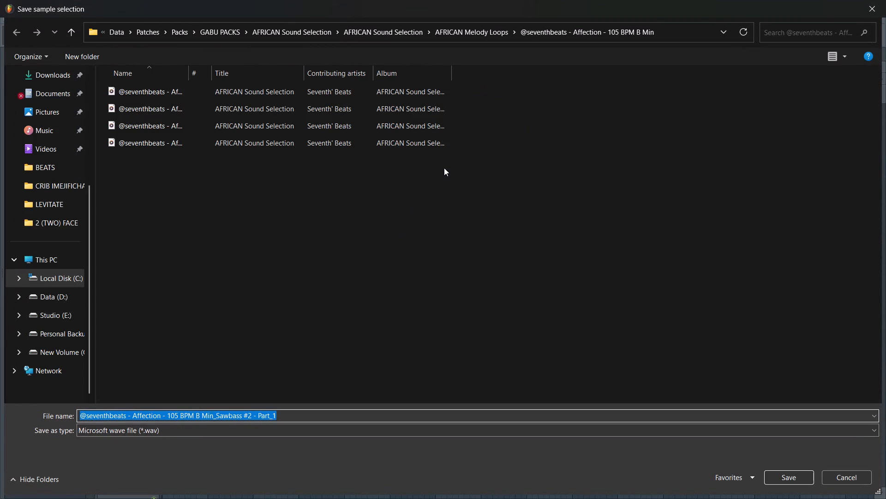
key(Return)
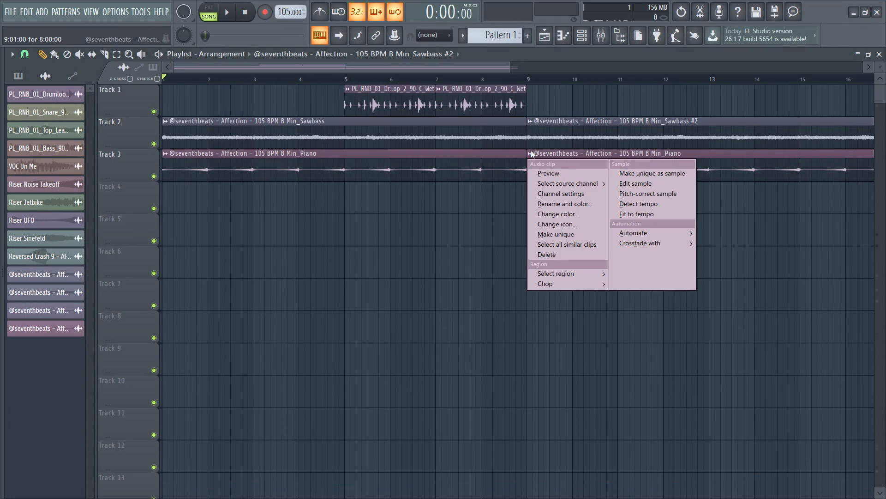
click(531, 151)
click(621, 173)
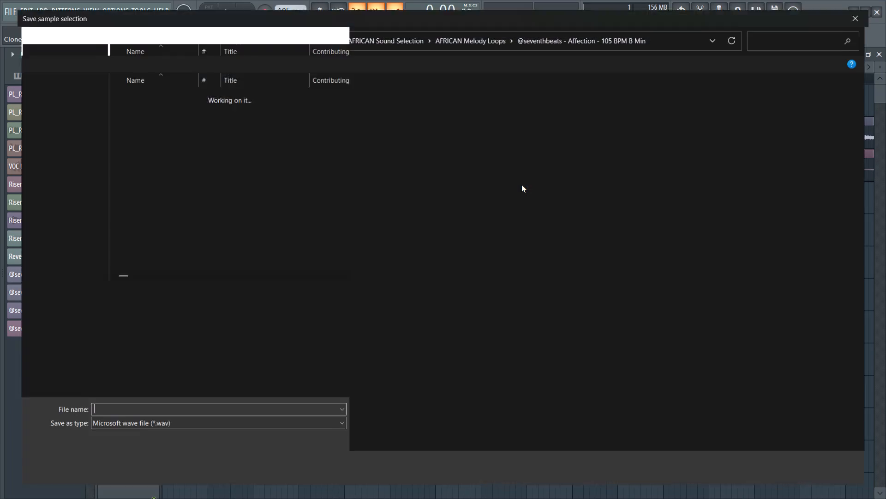
key(Return)
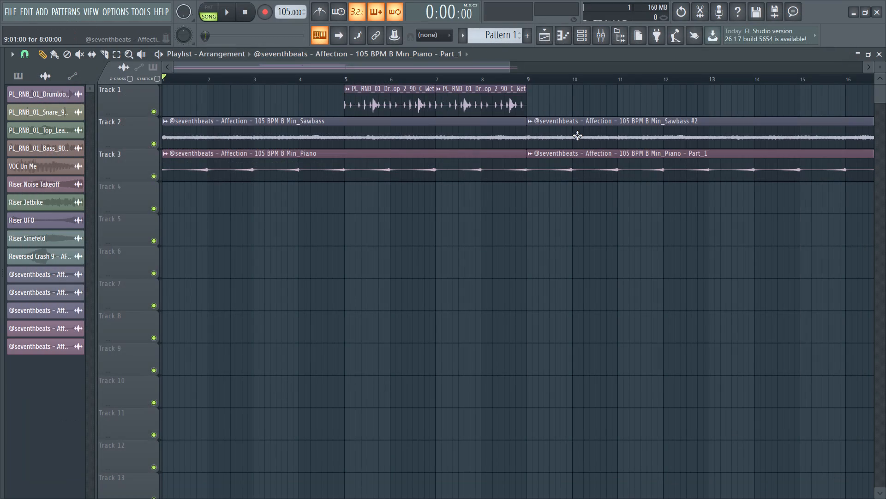
Enable Reverse on the unique Sawbass #2 and Piano - Part_1 samples, and play through the arrangement.
double_click(574, 136)
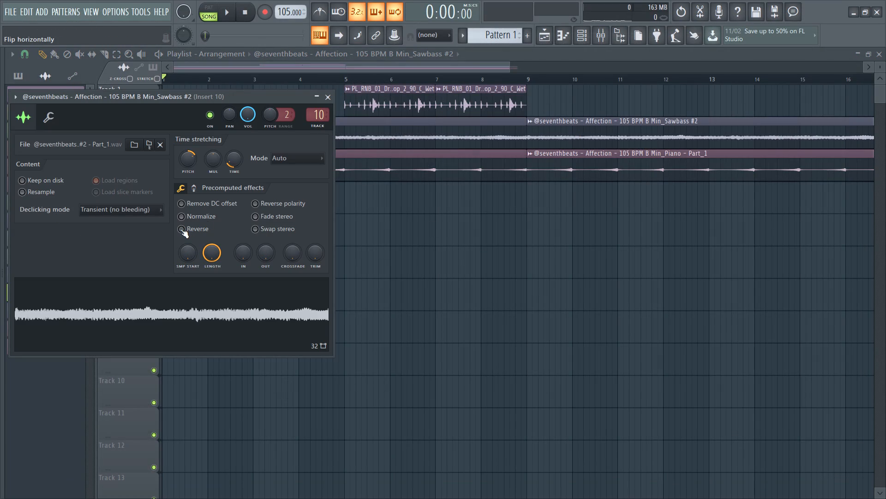
click(180, 229)
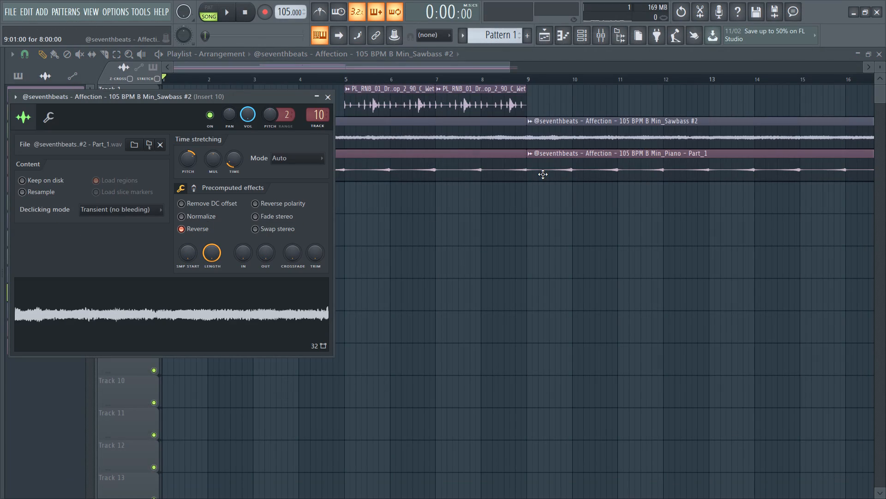
double_click(543, 174)
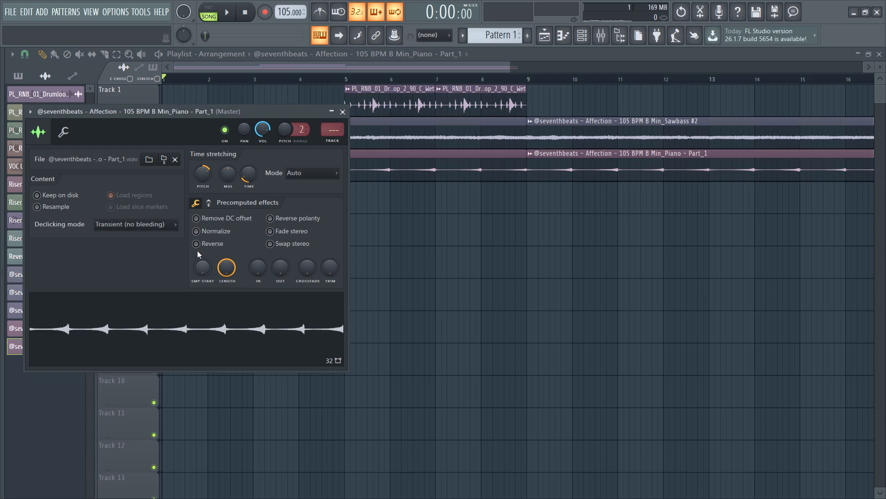
click(196, 244)
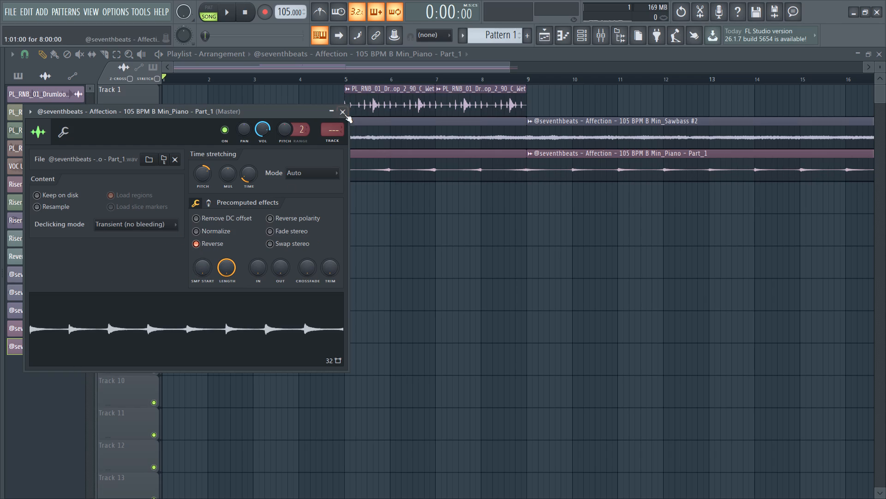
click(344, 113)
key(space)
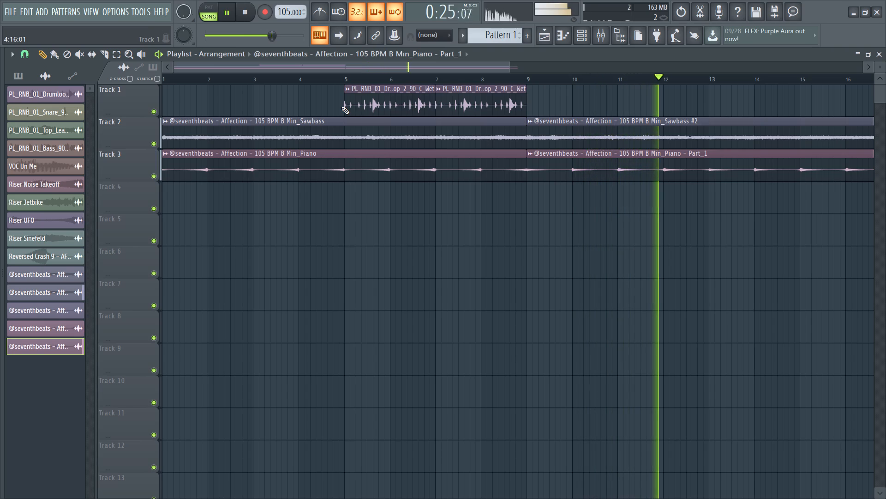
key(space)
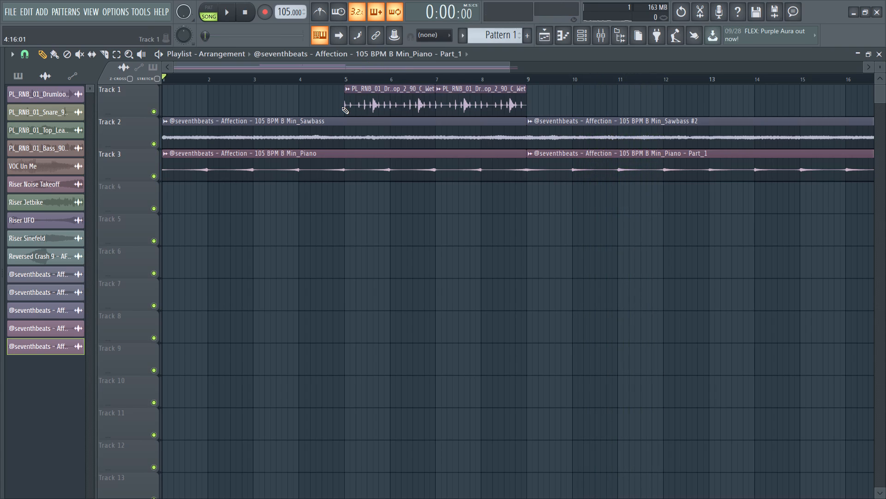
Save the project as fhgjhkjlhj.
key(ctrl+s)
text(fhgjhkjlhj)
key(Return)
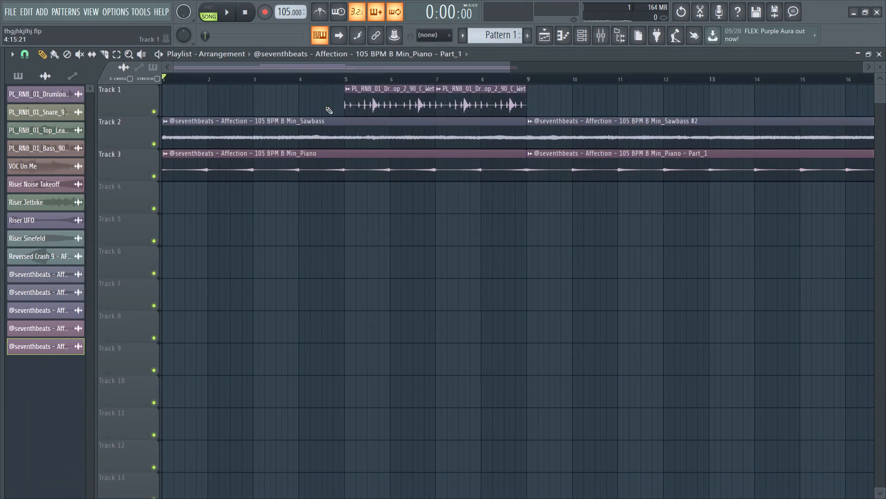
Open the recent project UNO MOMENTO.flp and play its arrangement.
click(6, 12)
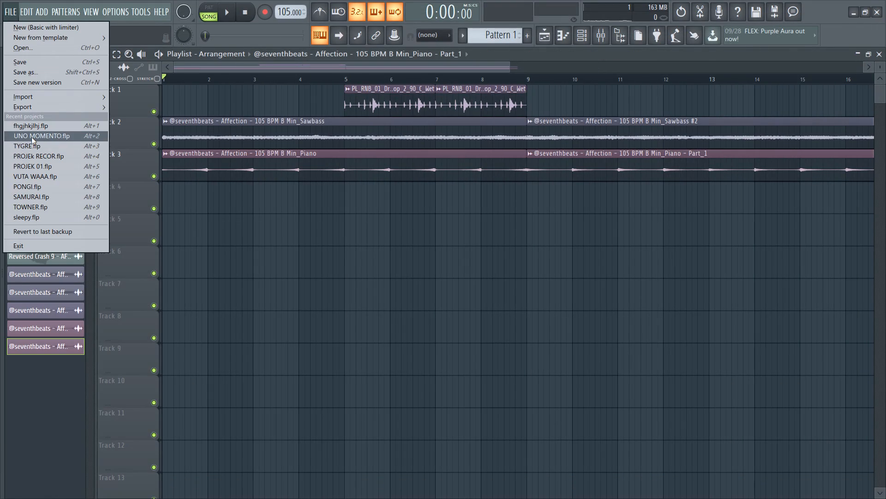
click(31, 137)
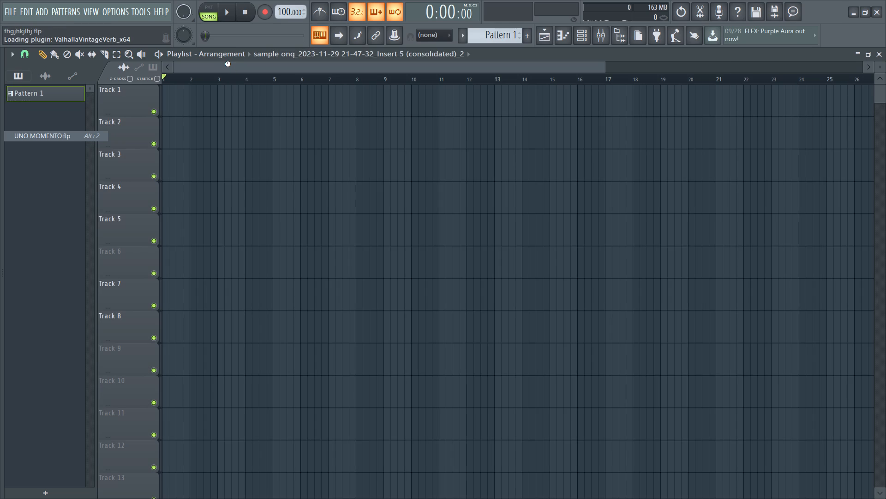
key(space)
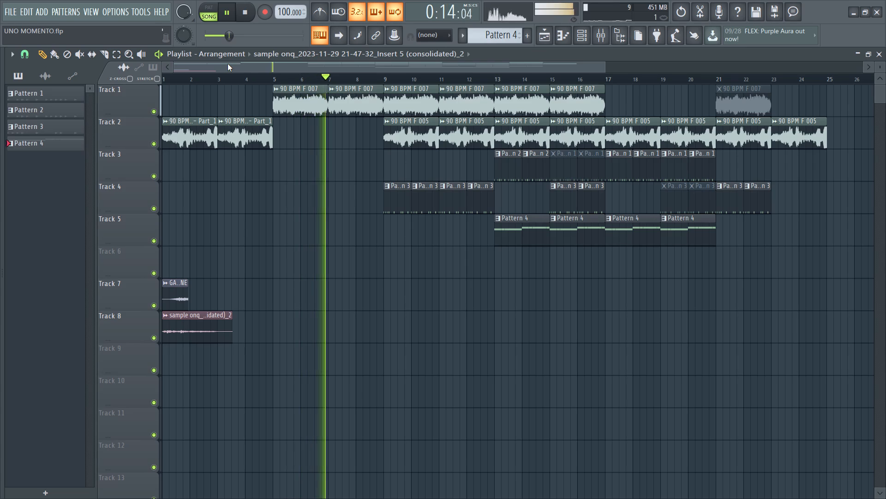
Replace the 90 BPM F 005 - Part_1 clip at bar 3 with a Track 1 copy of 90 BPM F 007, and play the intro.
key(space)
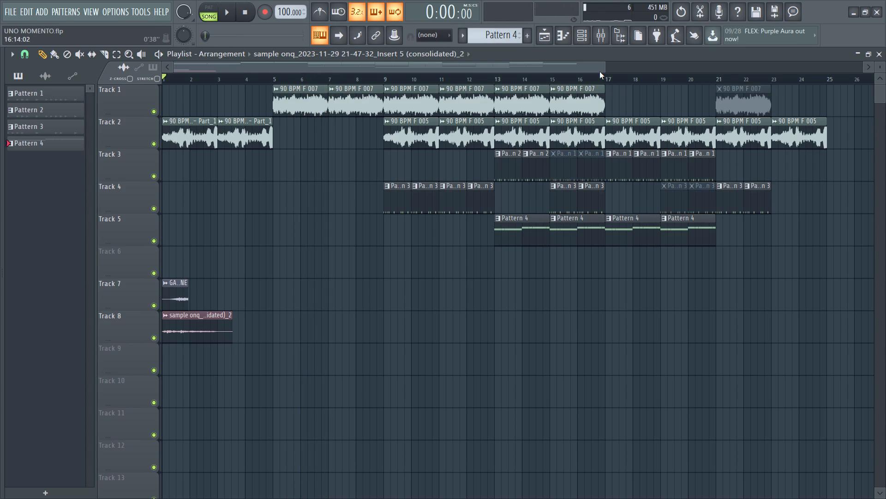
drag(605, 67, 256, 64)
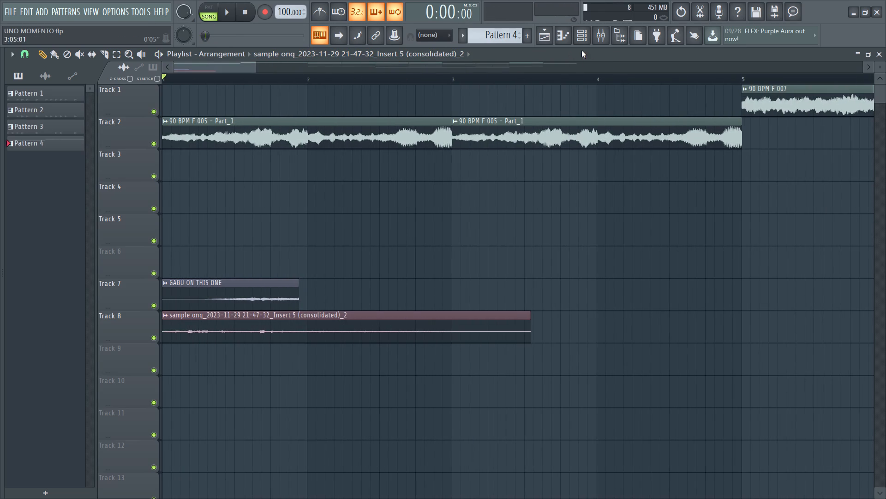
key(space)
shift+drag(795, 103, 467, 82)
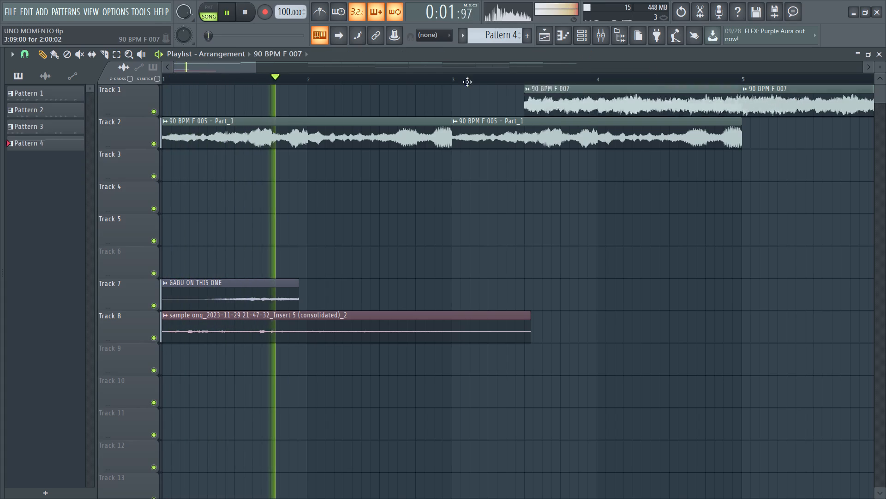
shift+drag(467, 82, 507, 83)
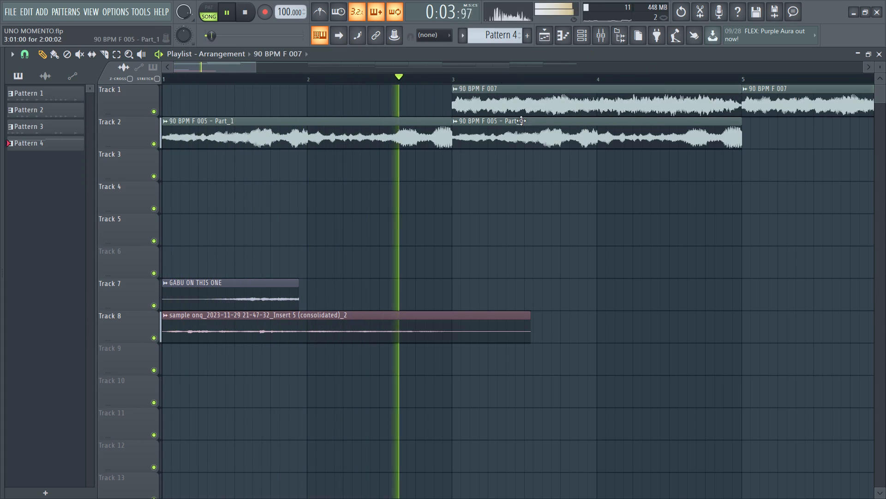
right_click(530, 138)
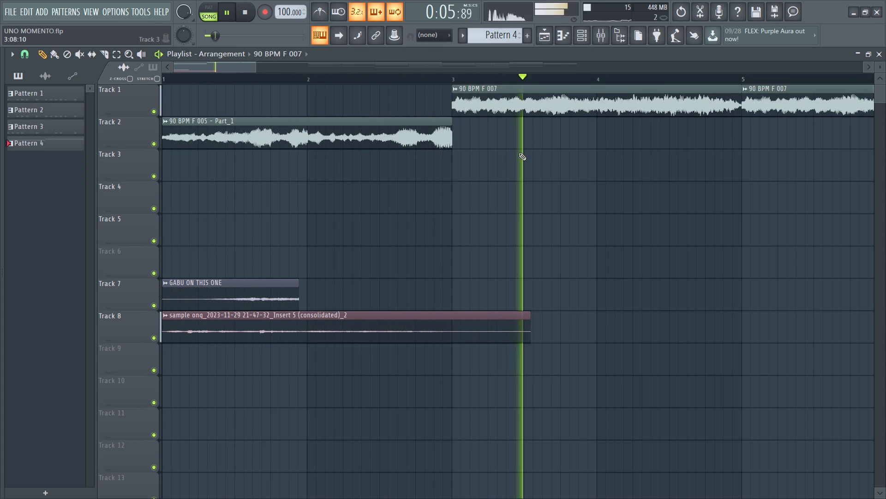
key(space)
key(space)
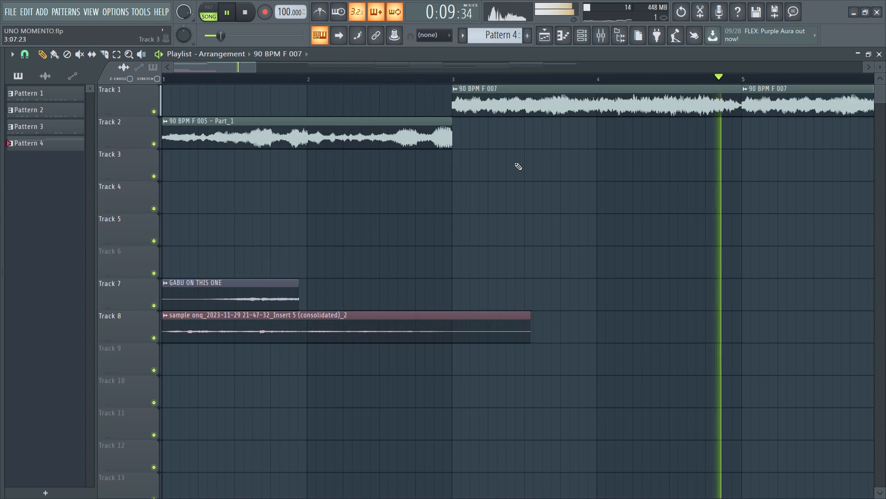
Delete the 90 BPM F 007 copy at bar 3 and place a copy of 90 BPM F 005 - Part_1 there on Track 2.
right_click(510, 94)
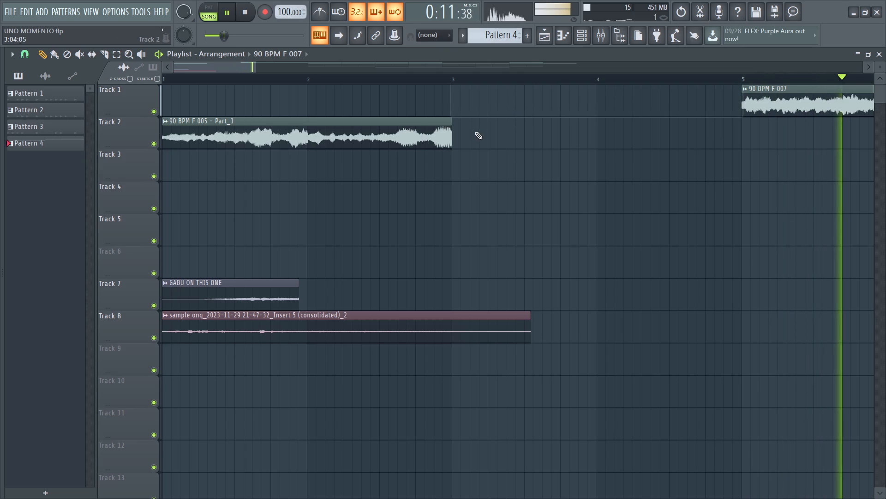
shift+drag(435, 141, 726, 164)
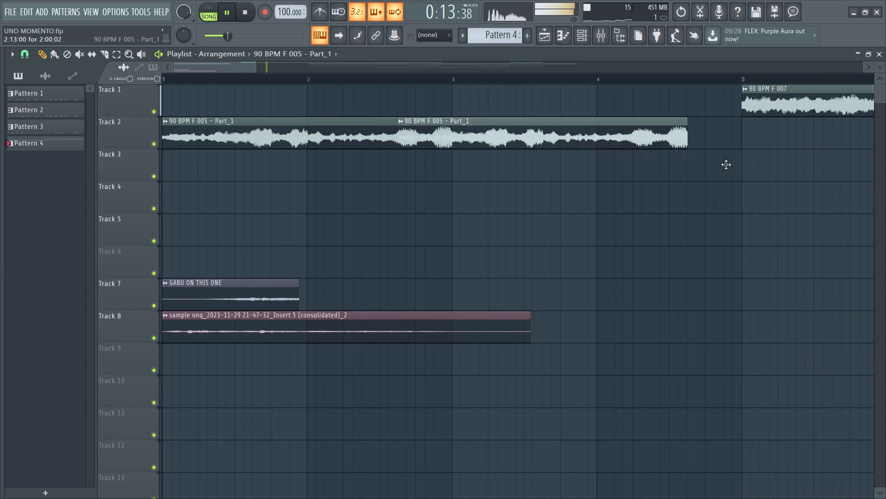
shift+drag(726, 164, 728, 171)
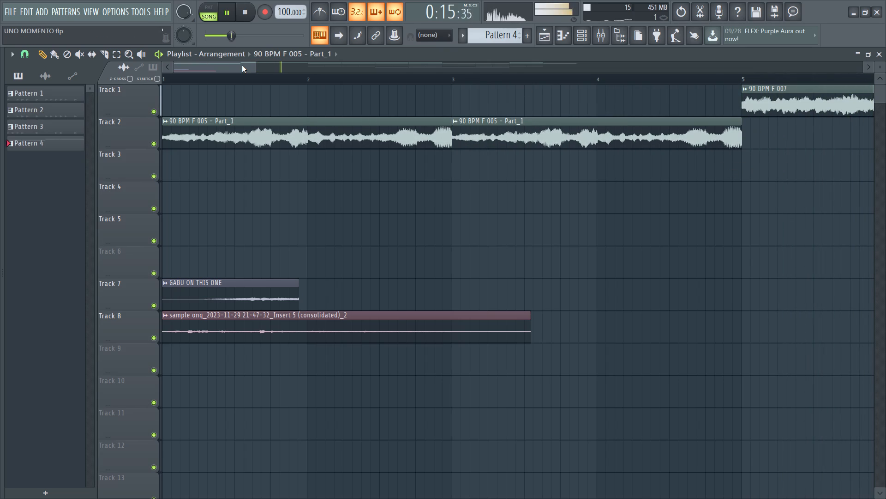
Bring the whole arrangement into view and play it again from the start.
drag(242, 65, 323, 93)
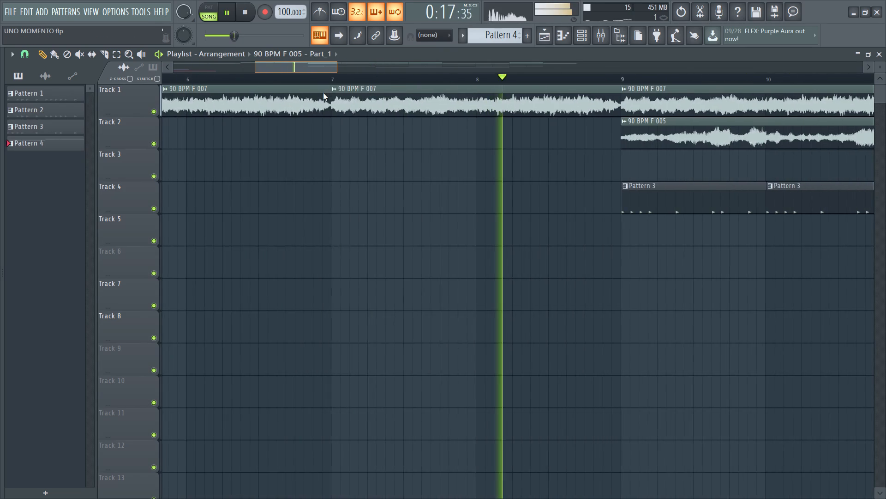
drag(323, 93, 224, 103)
drag(255, 70, 267, 71)
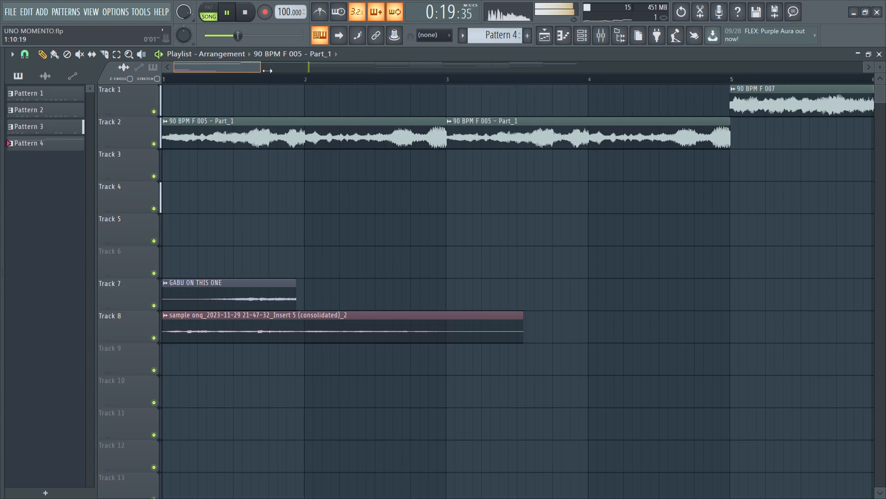
drag(267, 71, 723, 117)
key(space)
key(space)
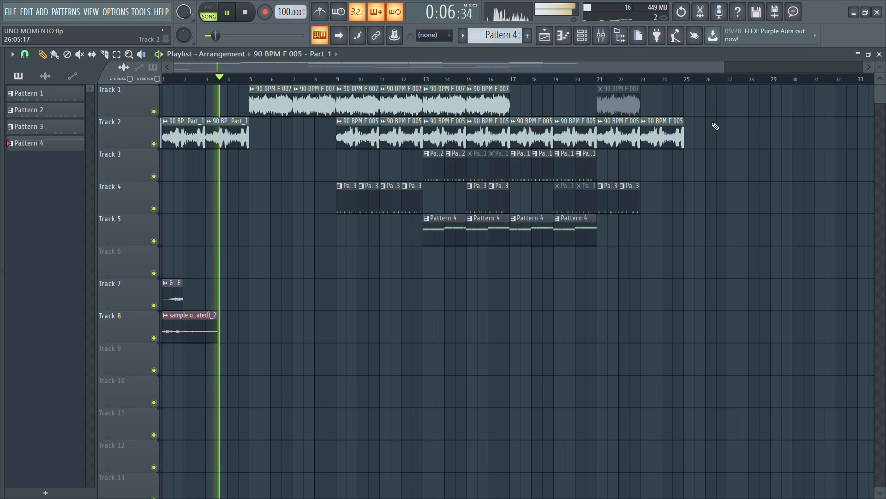
Close the program without saving the changes to UNO MOMENTO.flp.
click(880, 16)
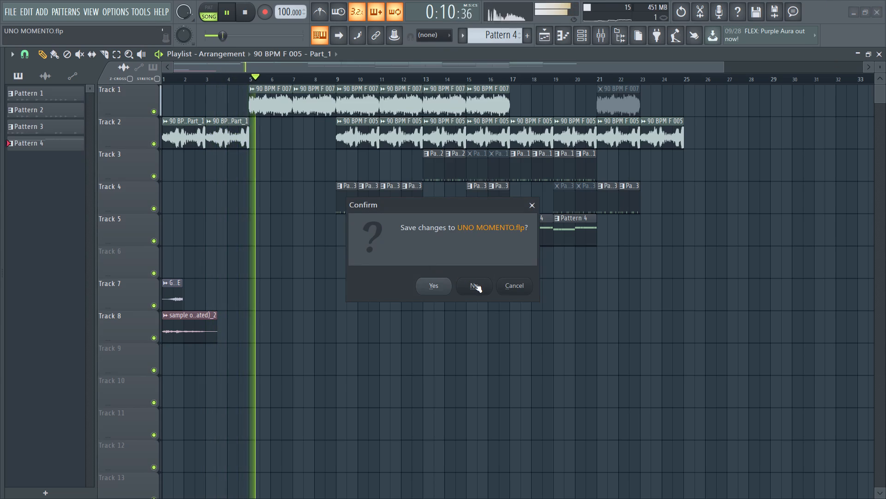
click(474, 284)
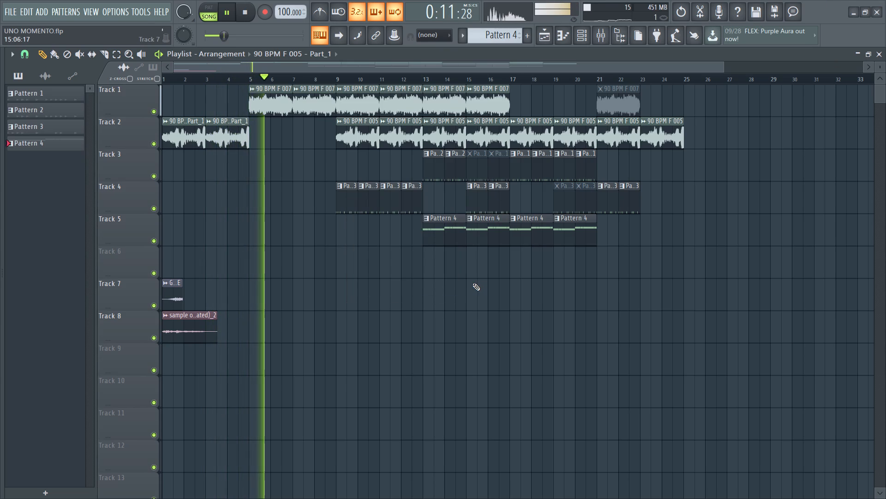
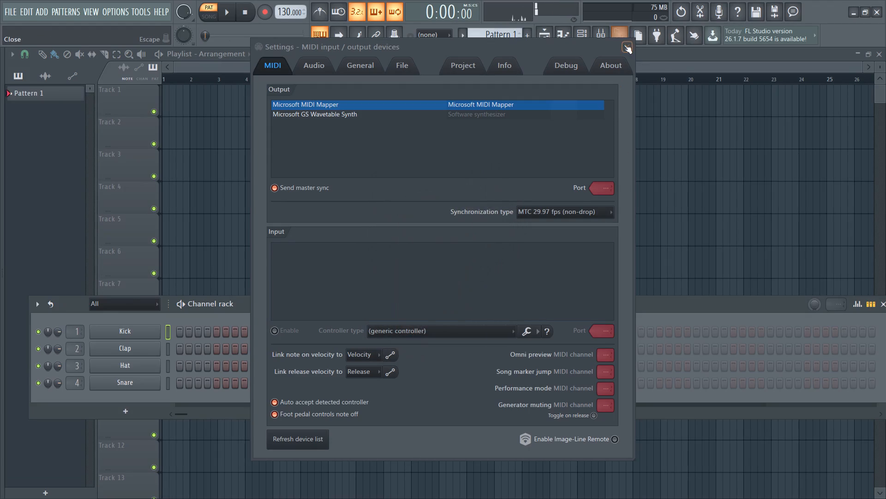
Close the MIDI settings and set the new project's tempo to 100 BPM.
click(624, 45)
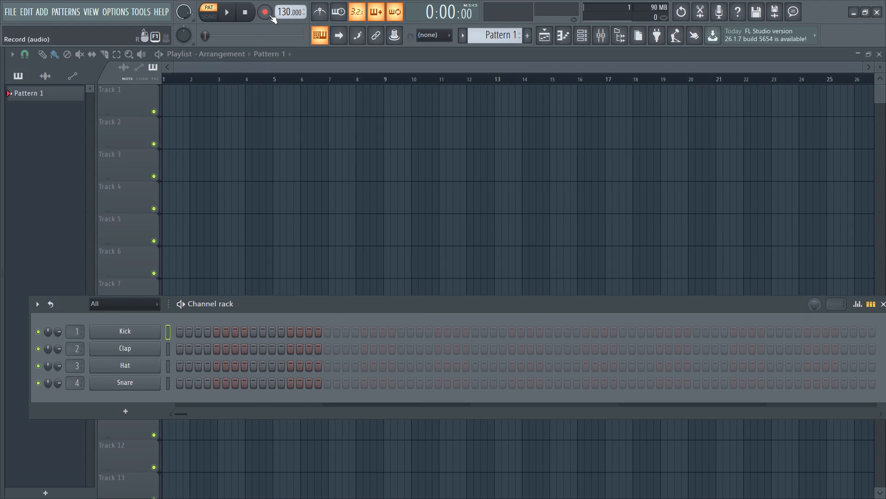
drag(281, 10, 292, 121)
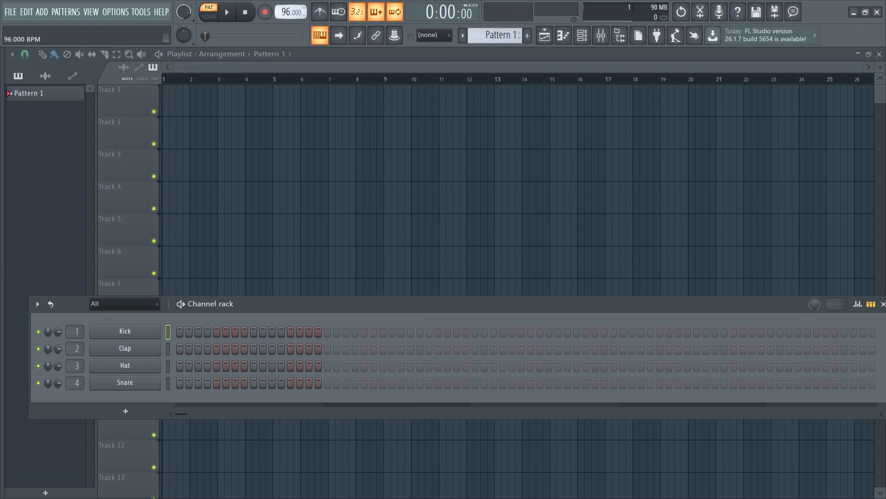
drag(292, 121, 294, 109)
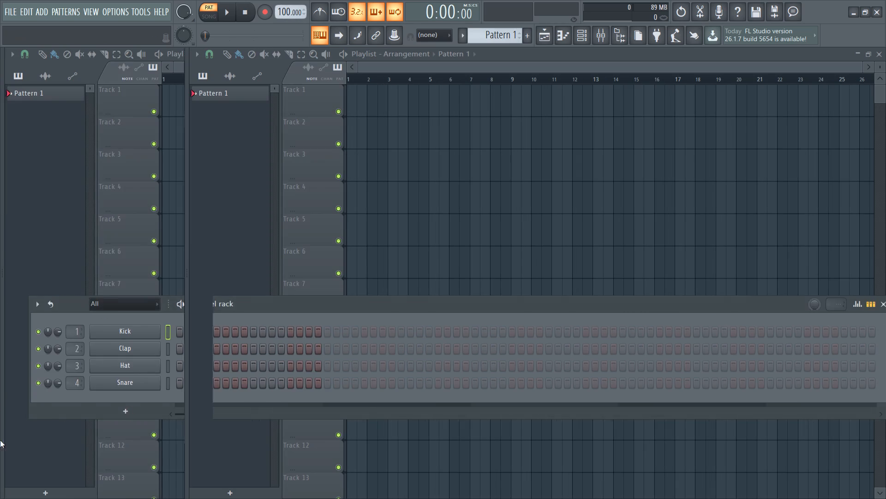
Collapse the AFRICAN Sound Selection folder, open Bleu Melodies and audition its loops from KK 01 to KK 05.
click(89, 349)
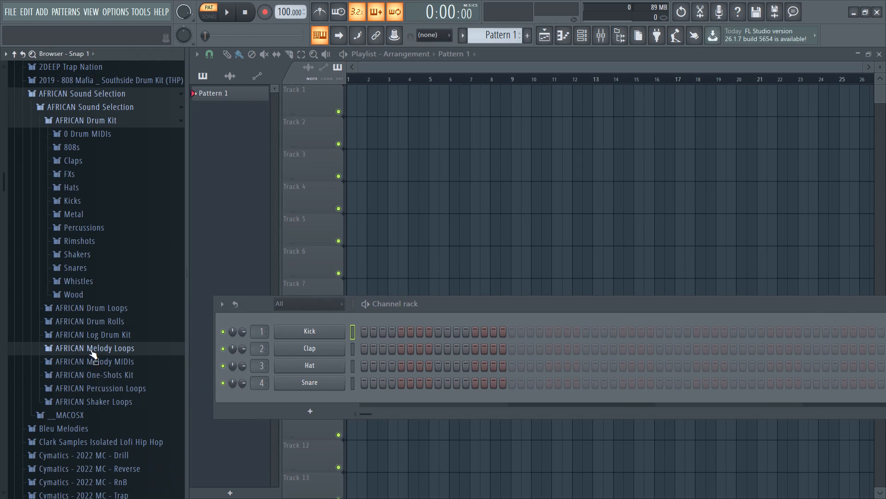
click(51, 97)
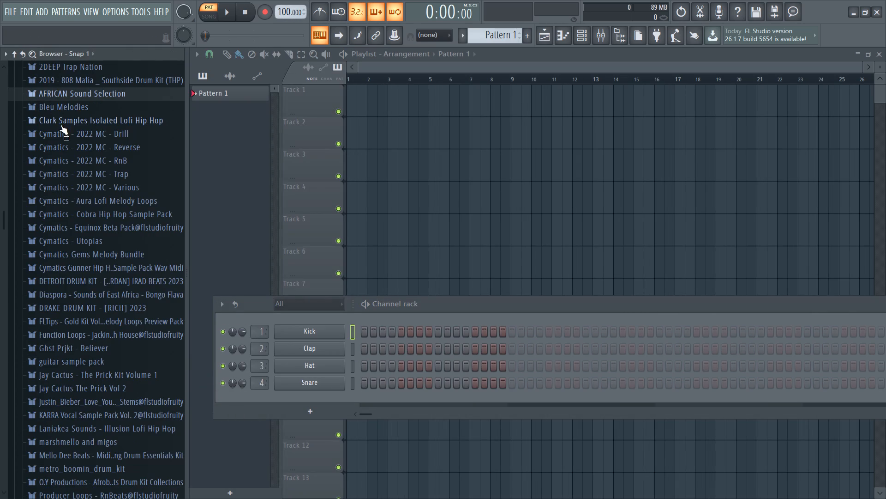
click(61, 110)
click(72, 119)
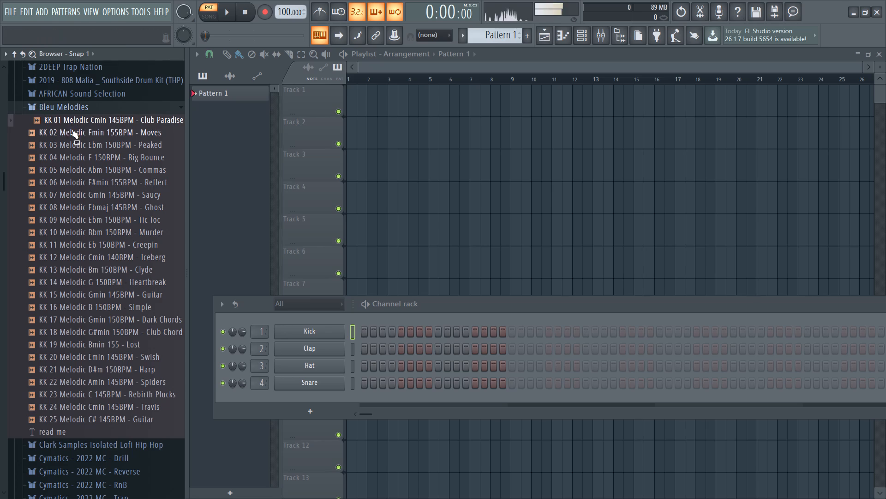
click(70, 136)
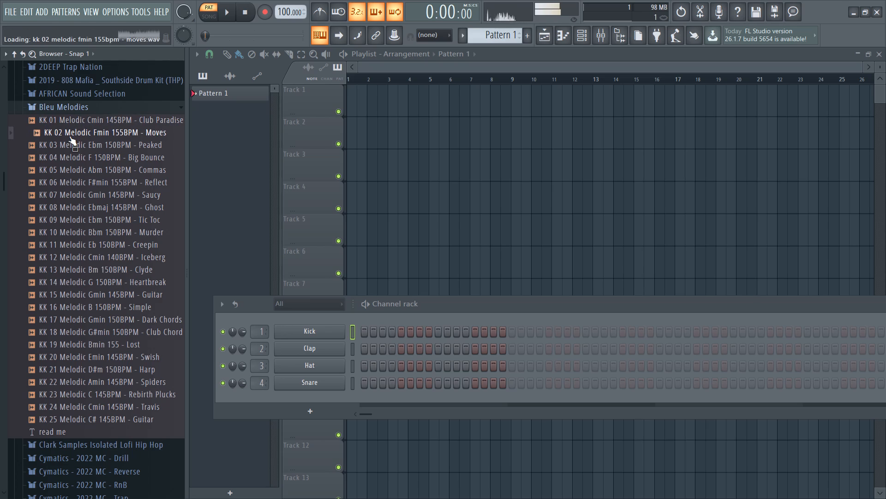
click(71, 146)
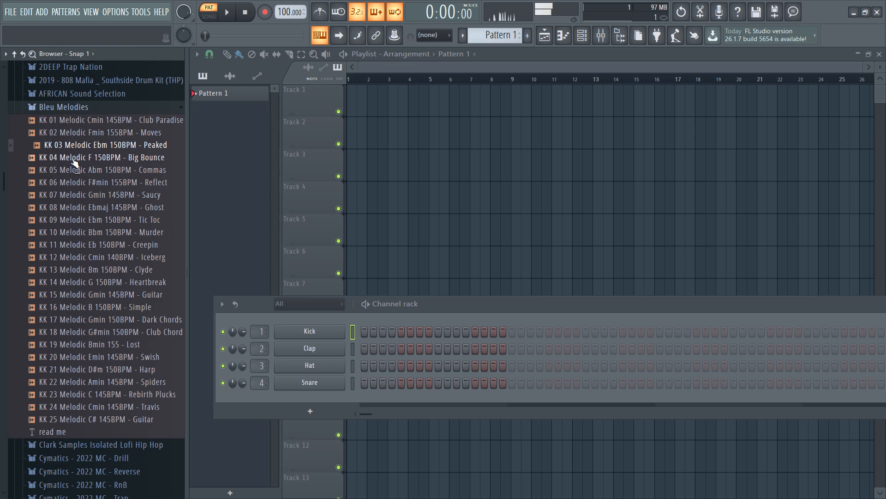
click(77, 155)
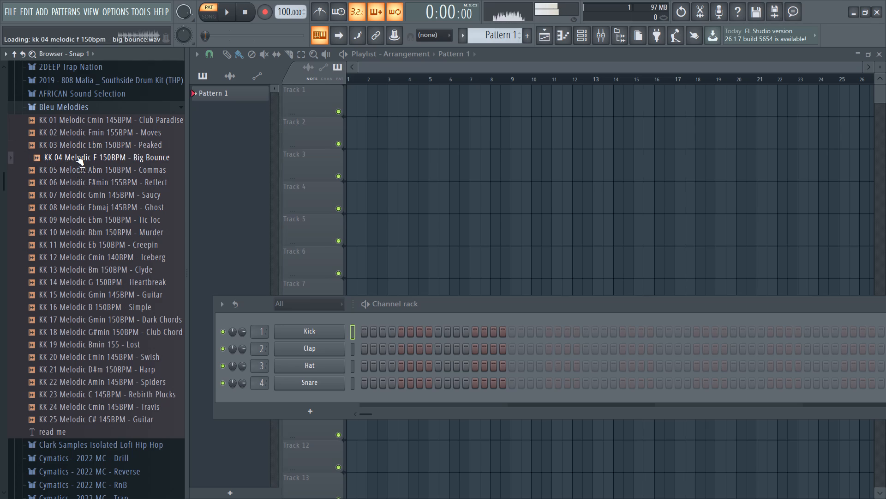
click(83, 170)
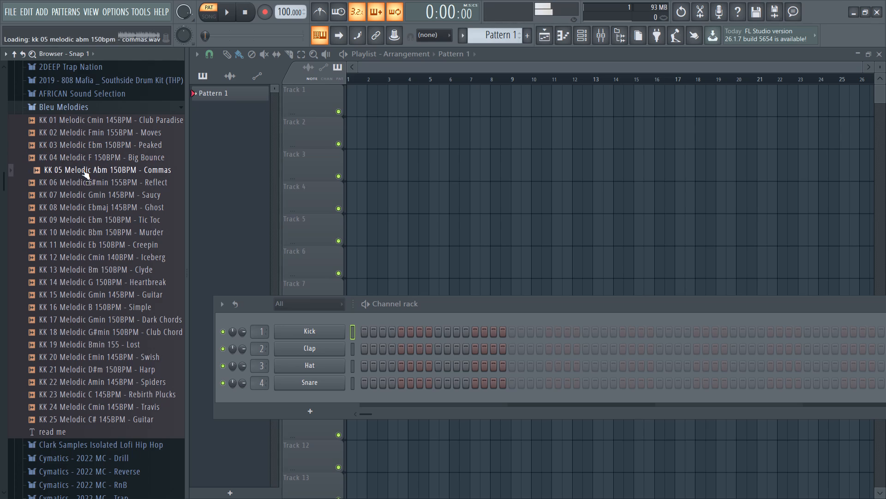
Audition the Bleu Melodies loops from KK 07 to KK 14, going back to KK 12 for another listen.
click(91, 196)
click(91, 208)
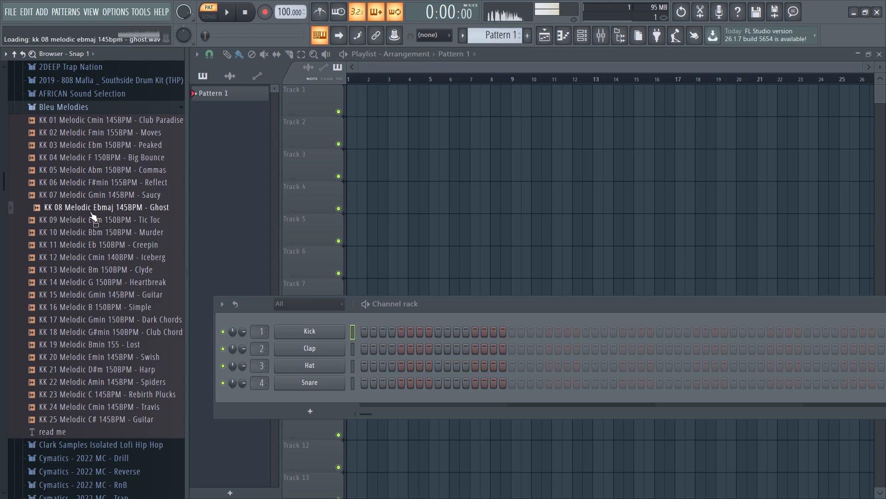
click(89, 218)
click(87, 235)
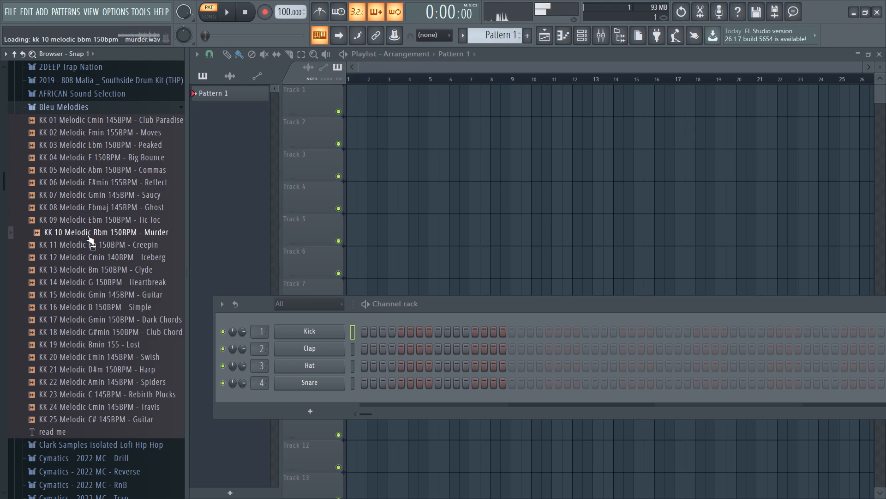
click(85, 249)
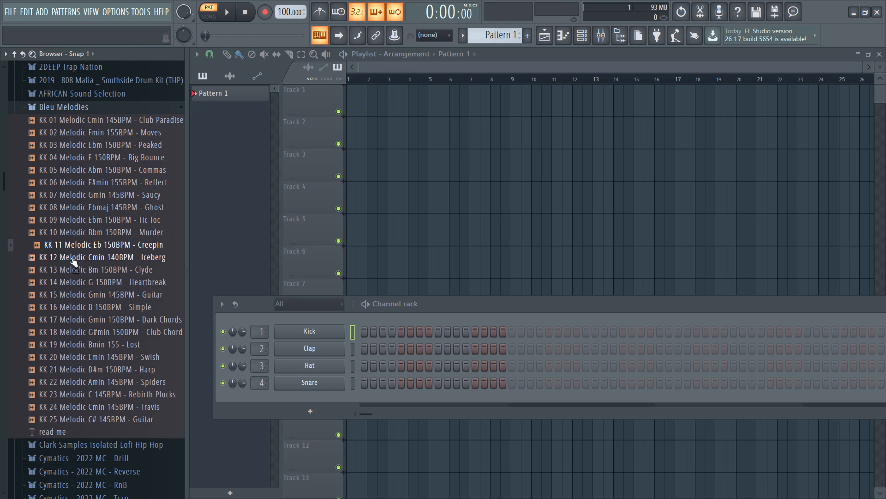
click(70, 259)
click(72, 271)
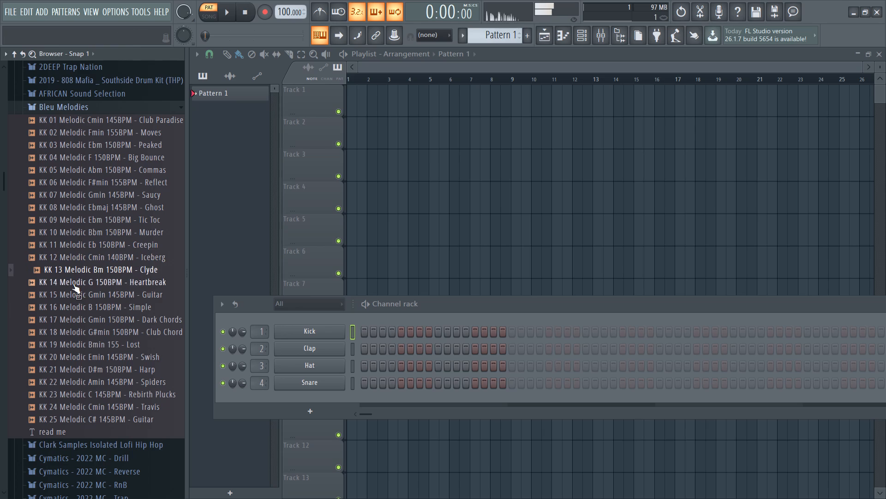
click(73, 282)
click(82, 258)
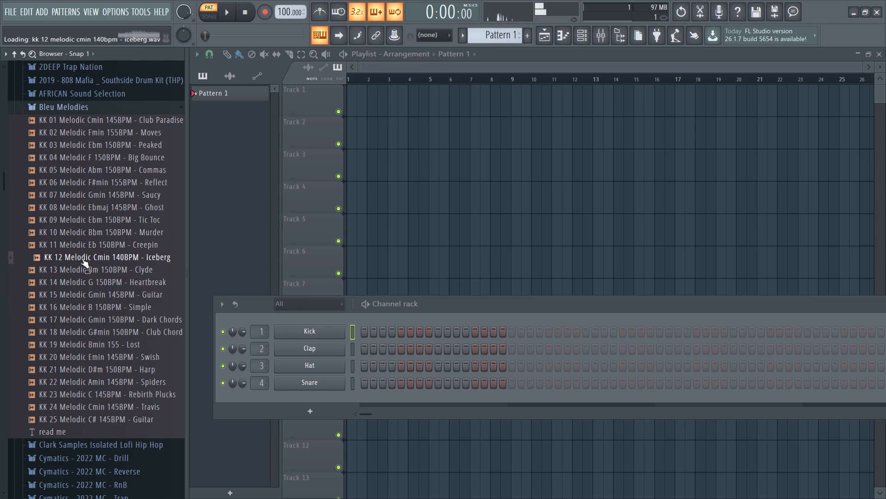
Add KK 11 Melodic Eb 150BPM - Creepin to Track 1 of the playlist, starting at bar 1.
click(82, 249)
drag(82, 245, 97, 228)
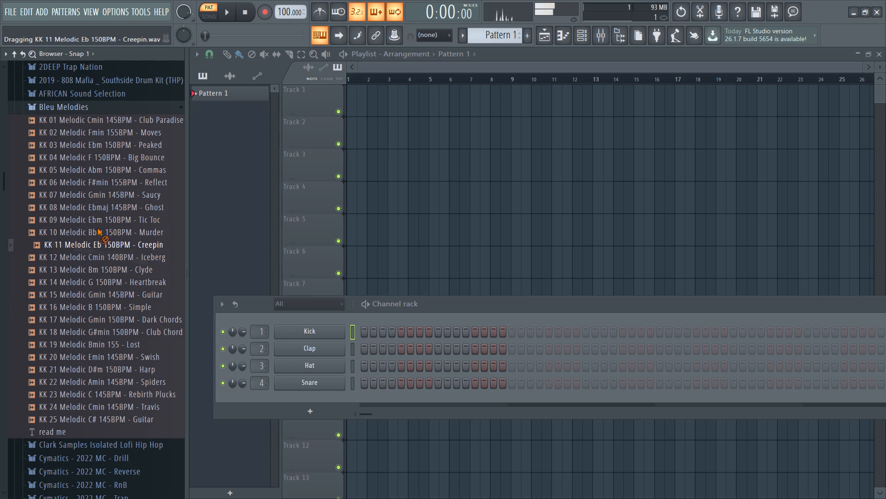
drag(97, 228, 173, 101)
double_click(195, 109)
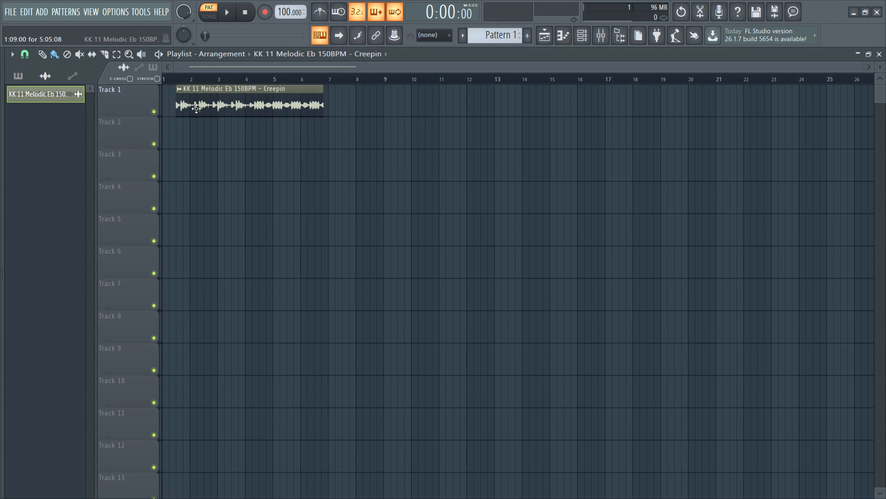
double_click(280, 107)
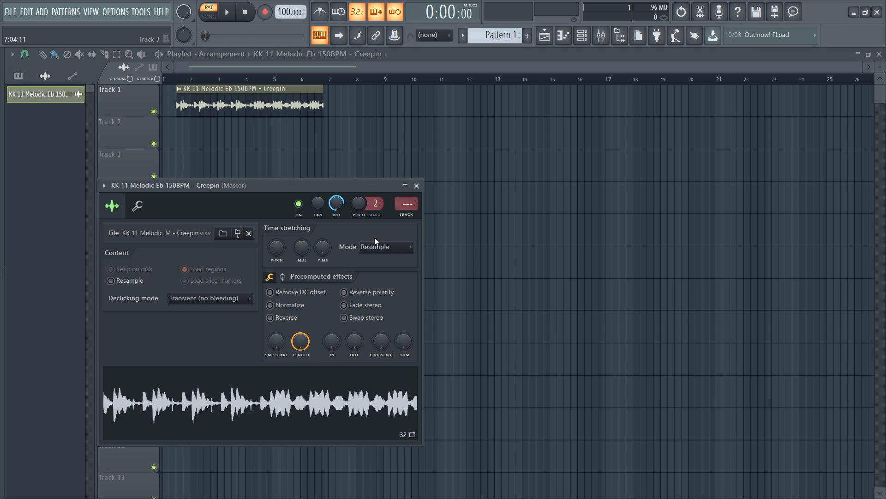
drag(272, 107, 180, 107)
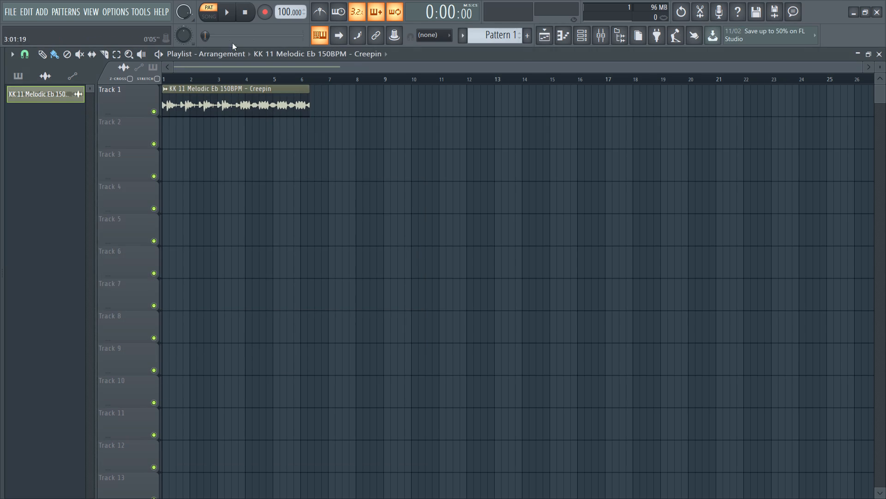
Switch playback to song mode, turn on the metronome and play the KK 11 clip from the start.
click(208, 14)
key(space)
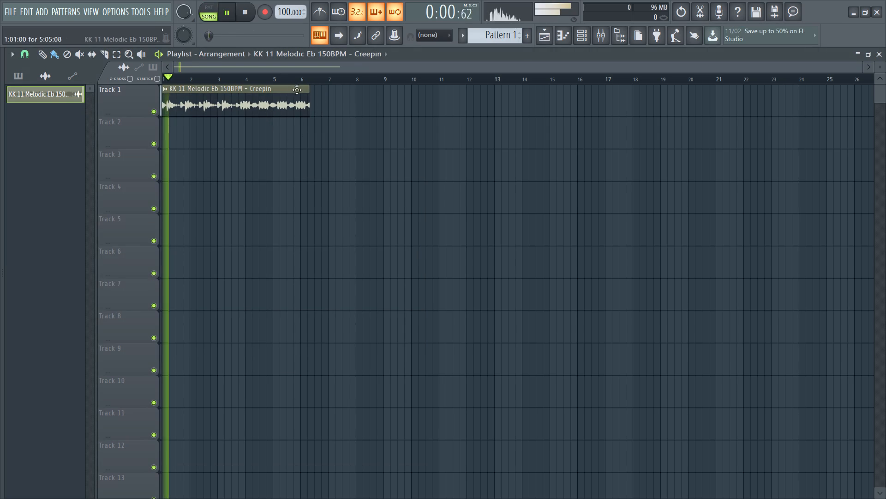
key(space)
click(319, 8)
key(space)
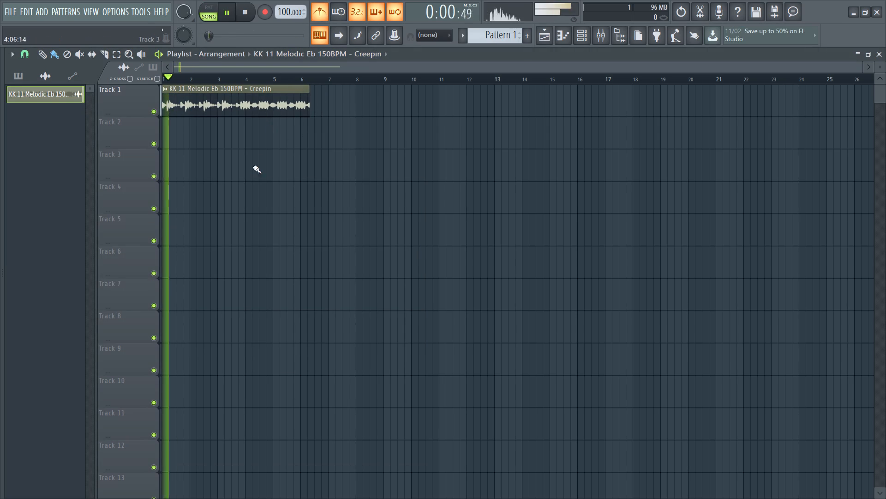
Set the KK 11 sample's time stretching mode to Stretch, play it against the metronome and close its settings.
double_click(245, 110)
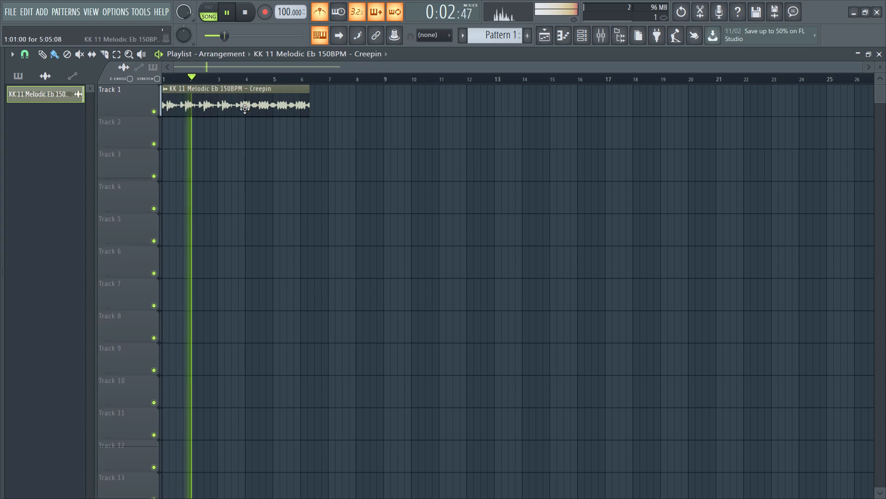
click(410, 246)
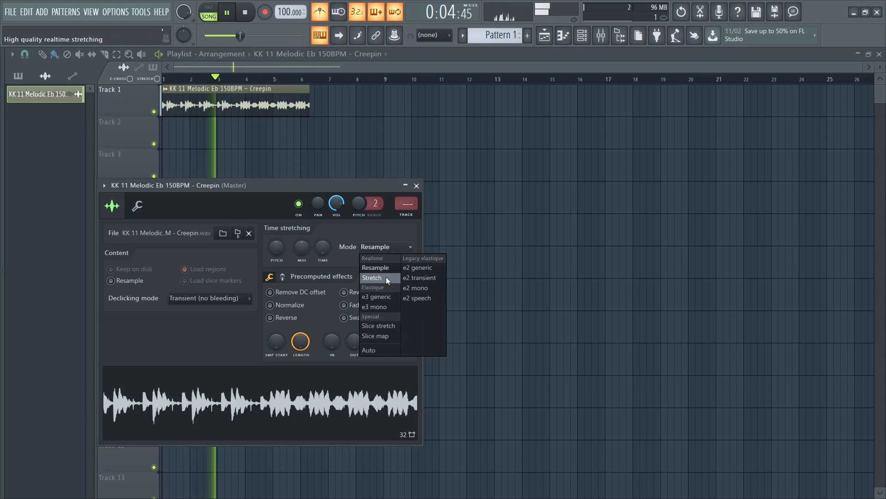
click(385, 279)
key(space)
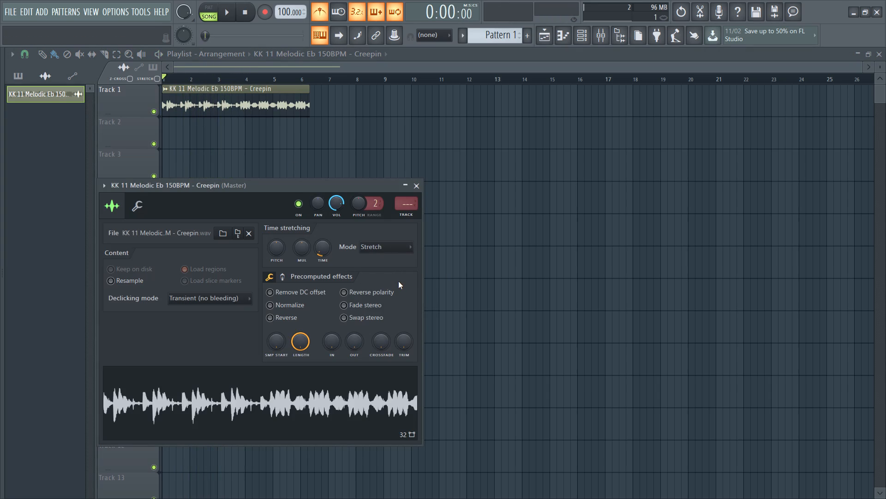
key(space)
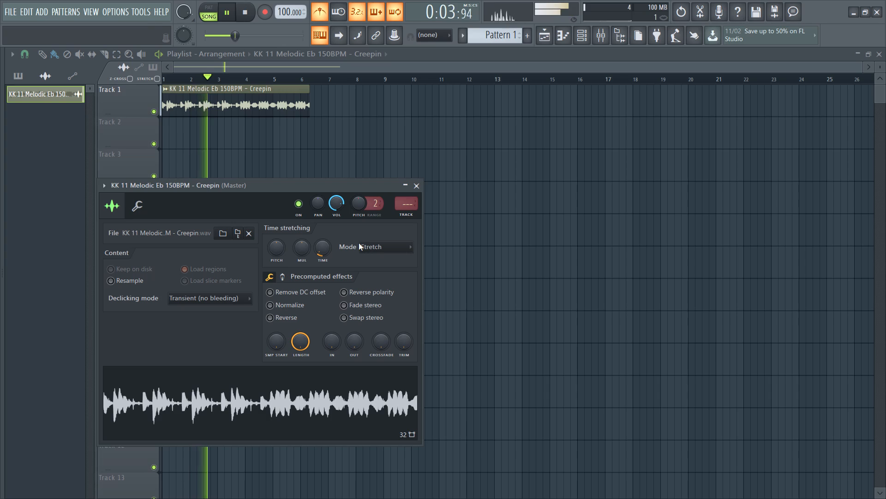
key(space)
key(space)
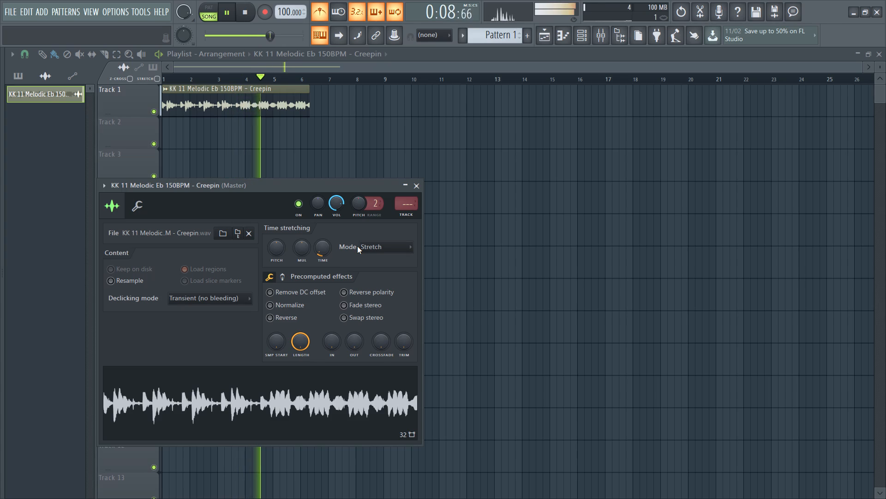
key(space)
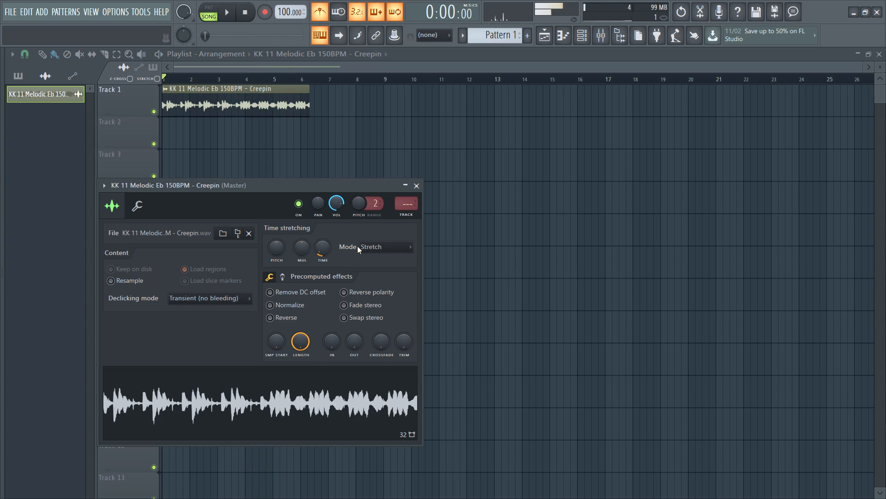
click(421, 188)
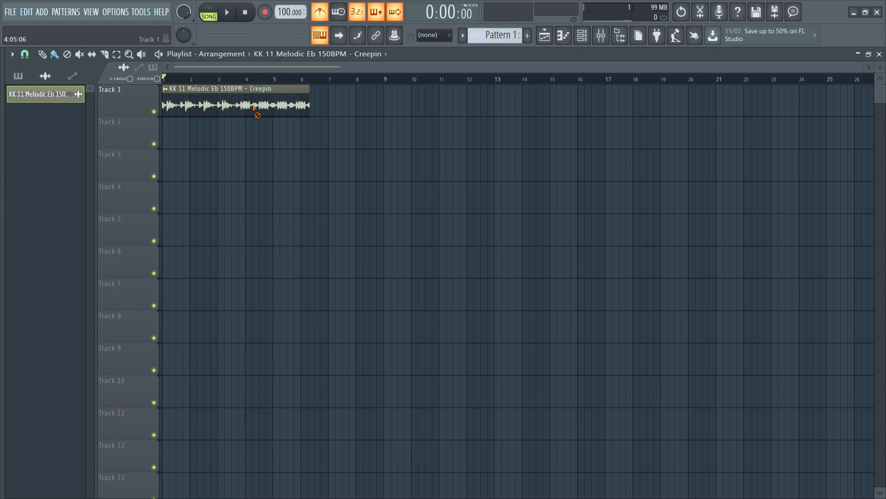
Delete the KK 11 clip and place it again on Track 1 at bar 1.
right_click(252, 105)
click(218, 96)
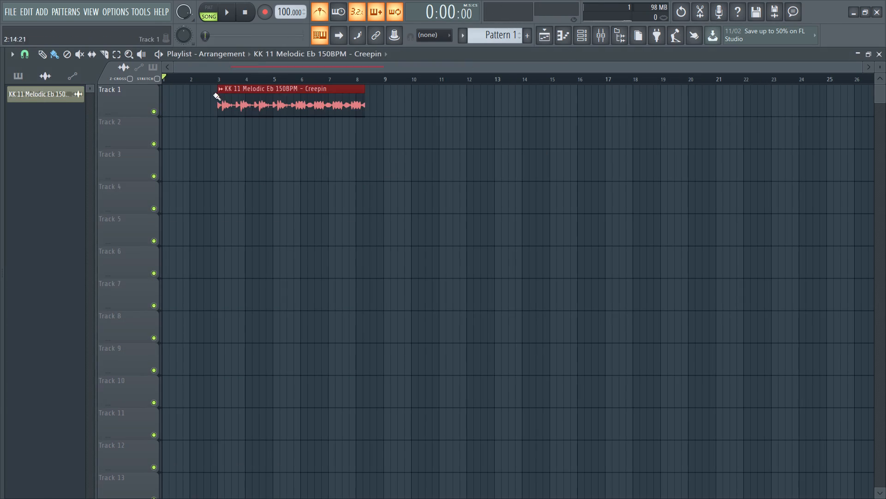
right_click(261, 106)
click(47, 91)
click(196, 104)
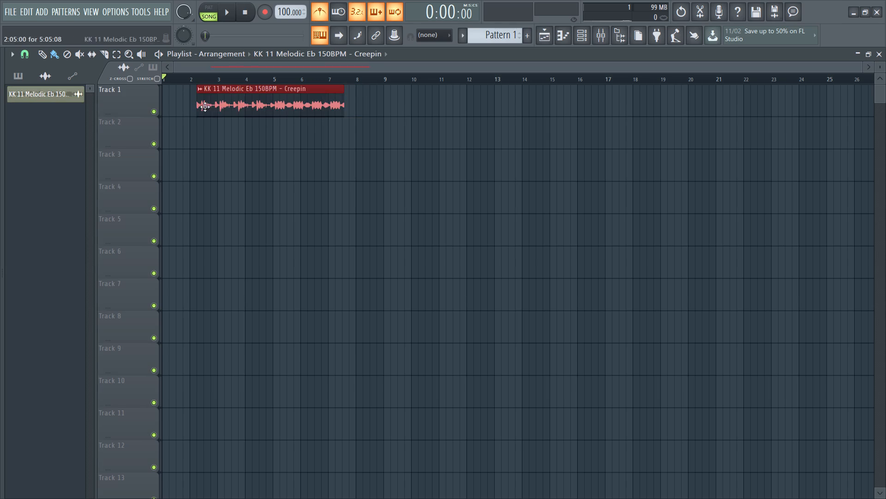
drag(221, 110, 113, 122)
Play the KK 11 clip, turn off the metronome and replay the clip from the start.
key(space)
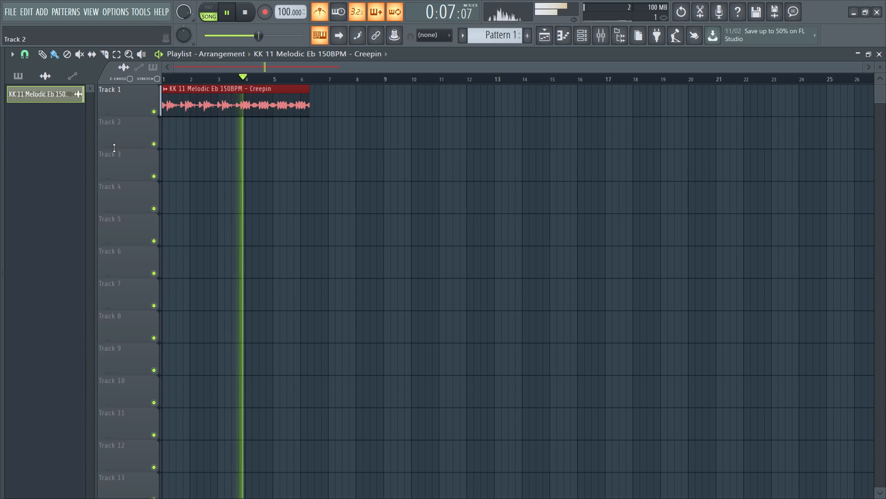
drag(319, 12, 319, 7)
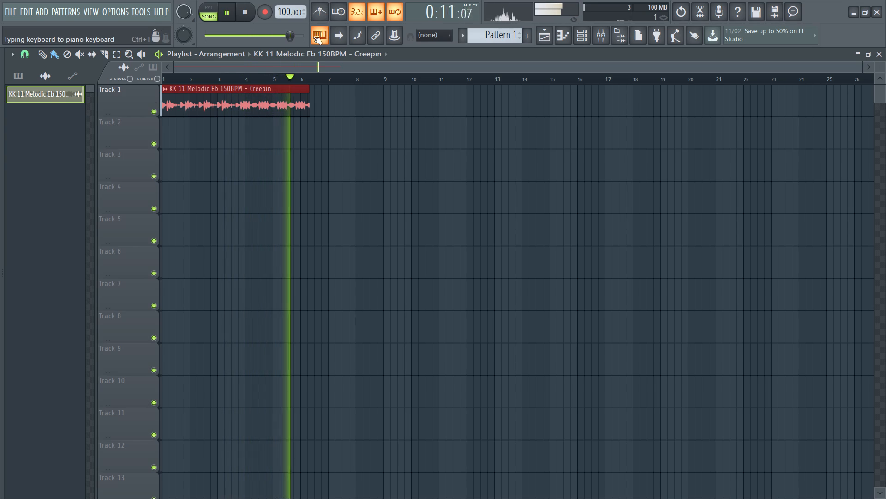
key(space)
key(space)
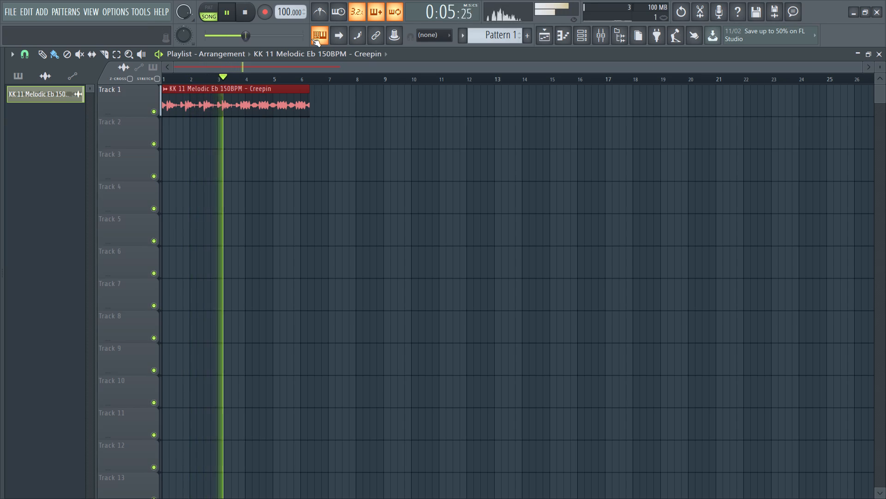
Delete the KK 11 clip from Track 1.
right_click(245, 97)
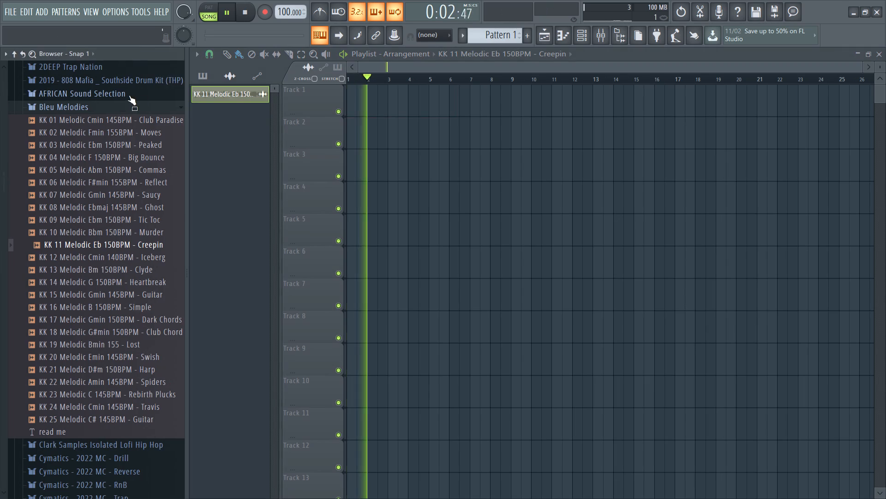
Stop playback and delete the KK 11 Creepin sample from the project.
click(120, 241)
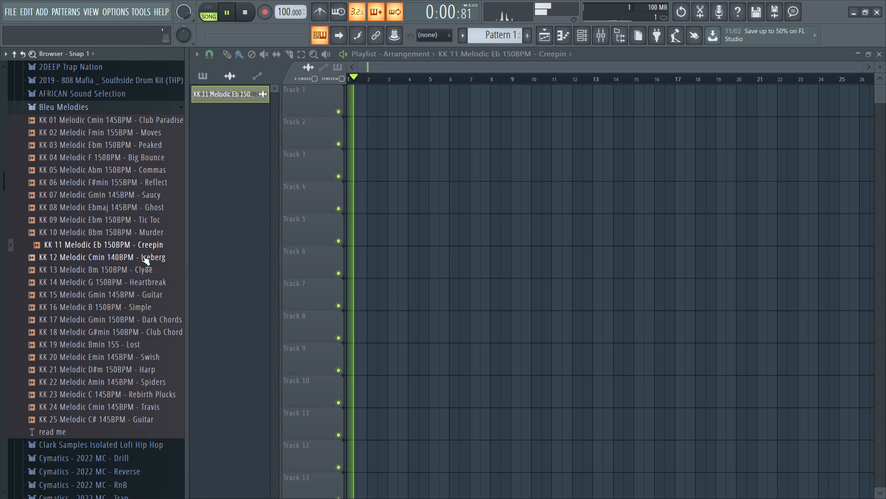
key(space)
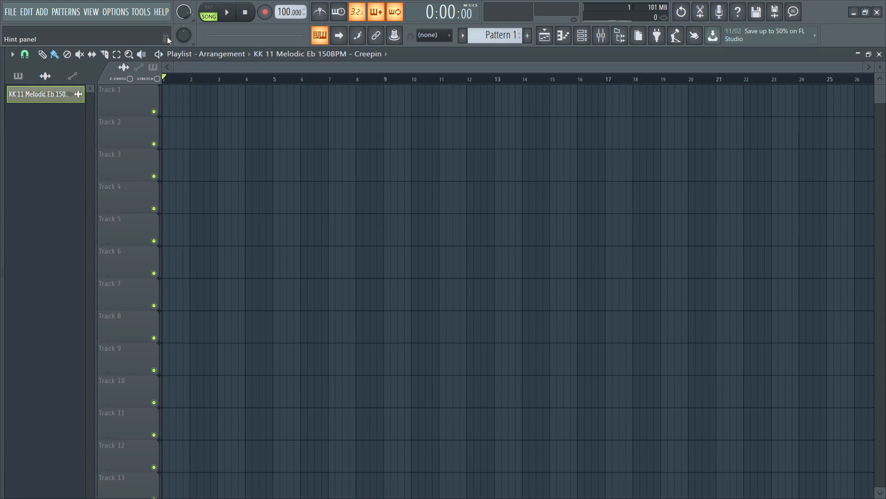
right_click(60, 97)
click(93, 220)
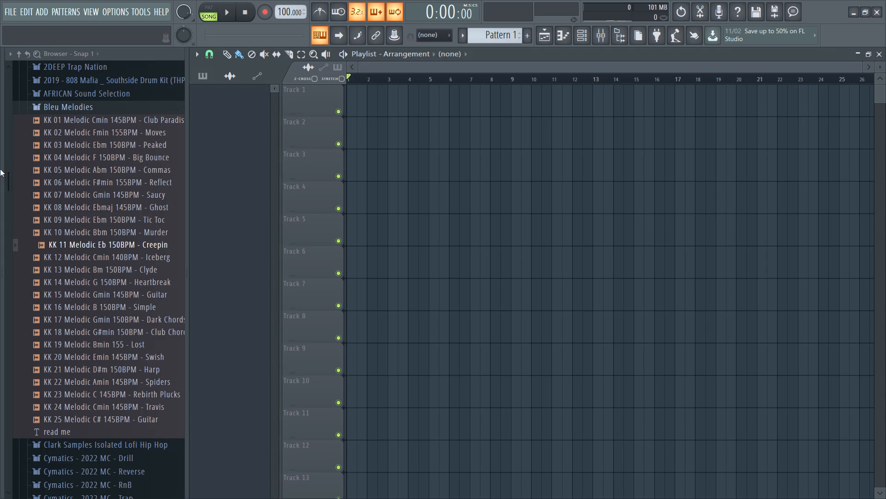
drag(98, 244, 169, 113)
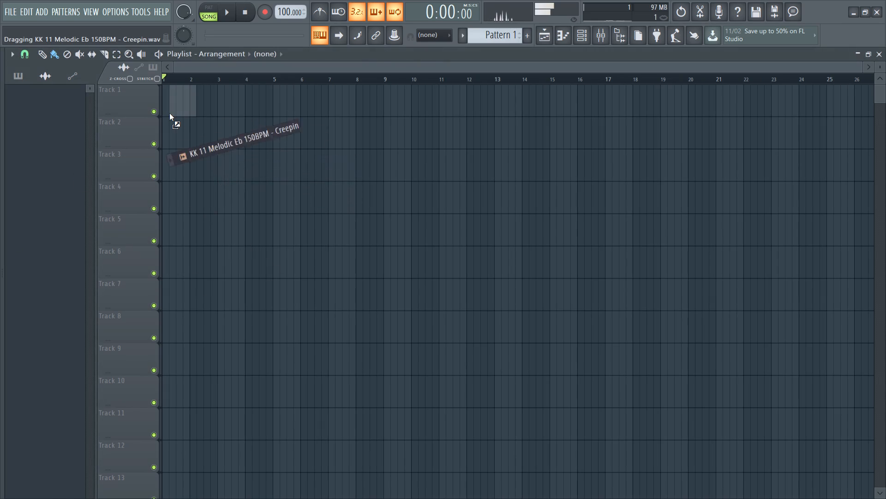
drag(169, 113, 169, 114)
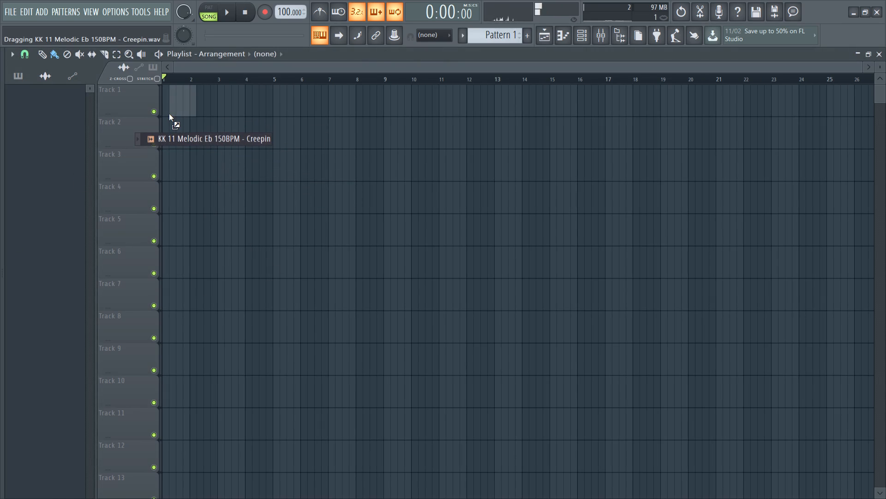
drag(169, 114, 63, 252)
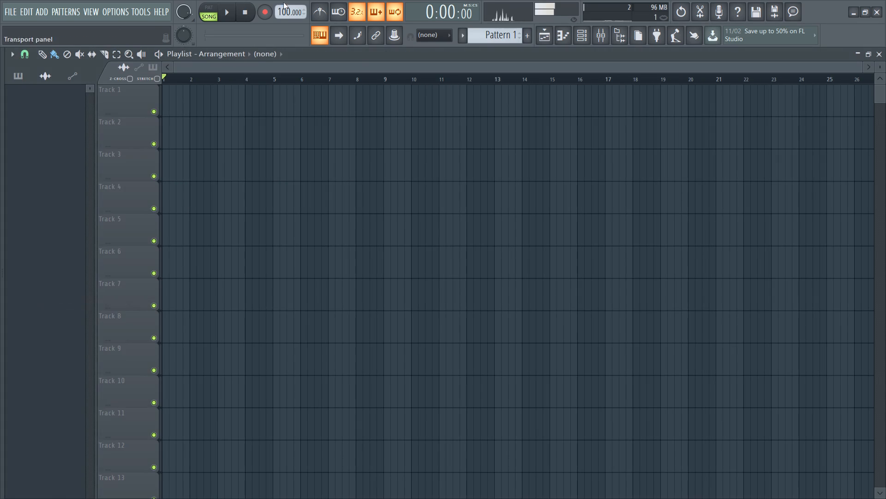
Set the project tempo to 150 BPM, then turn on the metronome and play it briefly.
drag(282, 14, 255, 330)
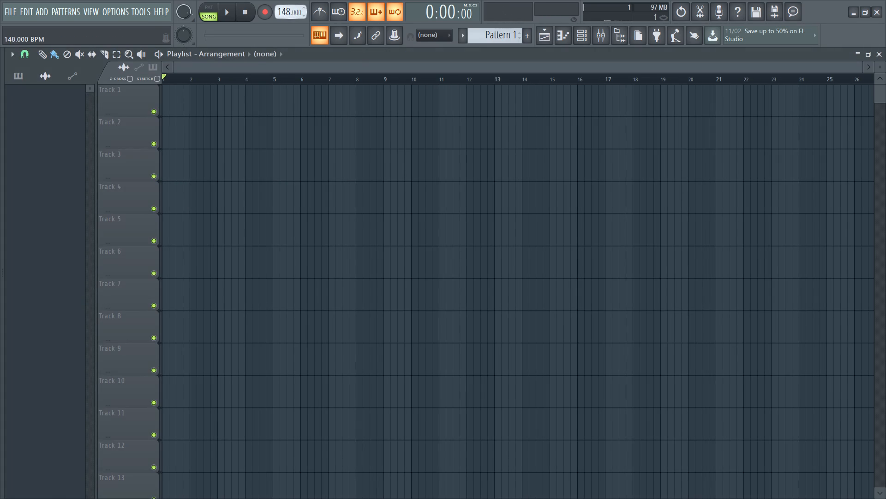
drag(255, 330, 257, 318)
drag(257, 318, 257, 321)
click(315, 14)
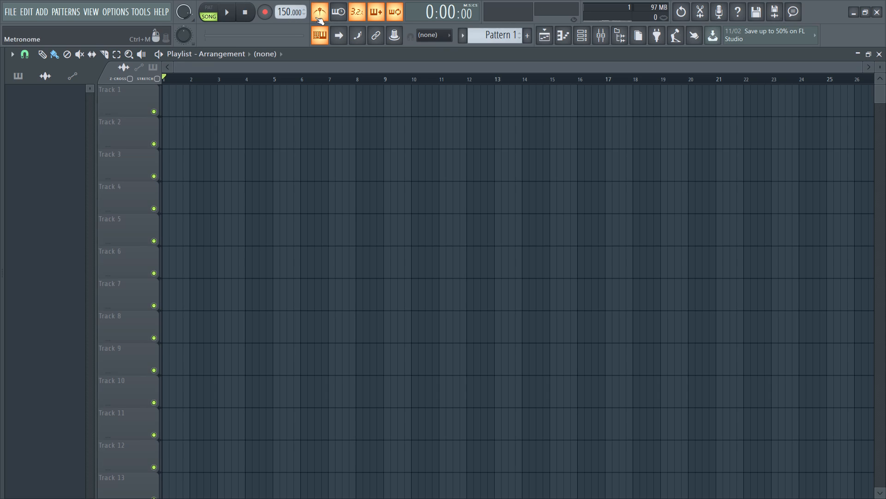
key(space)
key(space)
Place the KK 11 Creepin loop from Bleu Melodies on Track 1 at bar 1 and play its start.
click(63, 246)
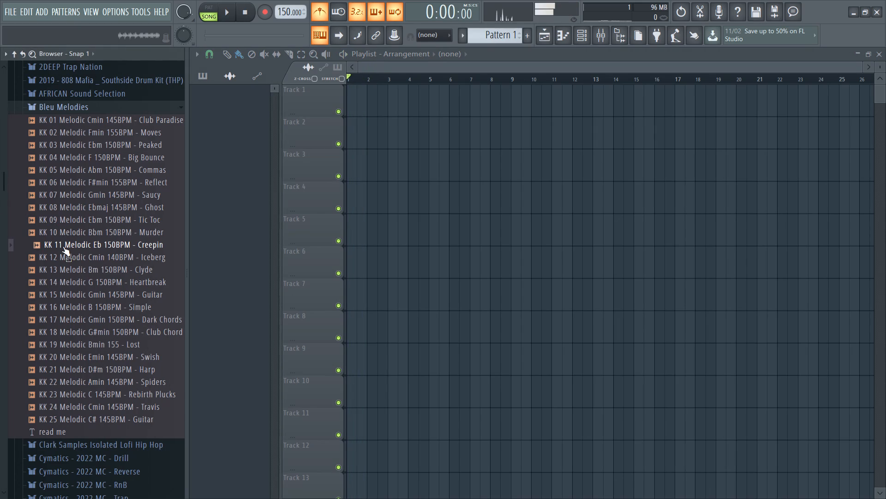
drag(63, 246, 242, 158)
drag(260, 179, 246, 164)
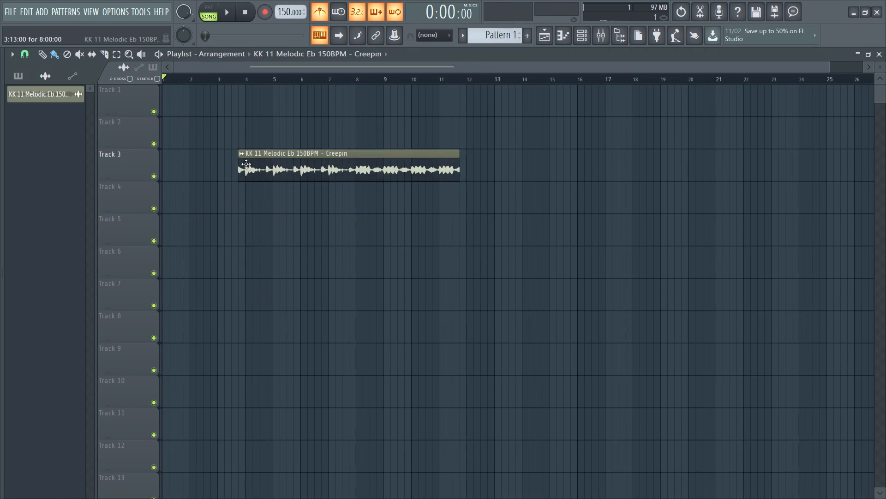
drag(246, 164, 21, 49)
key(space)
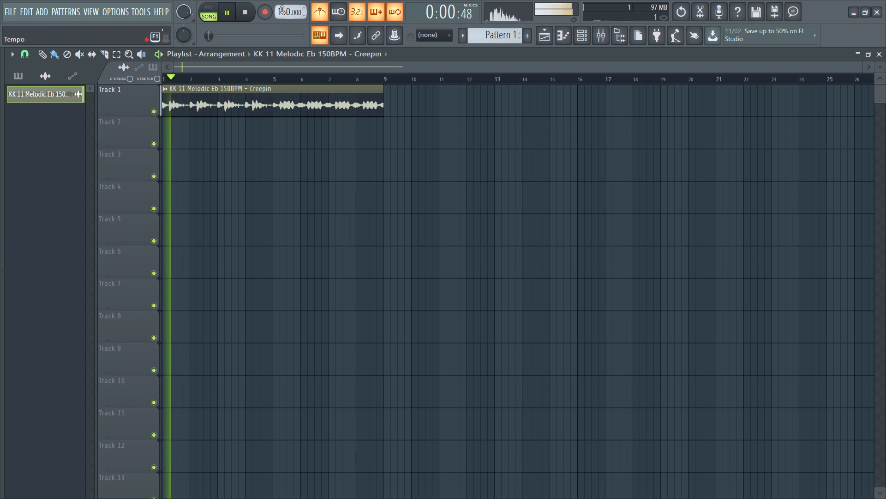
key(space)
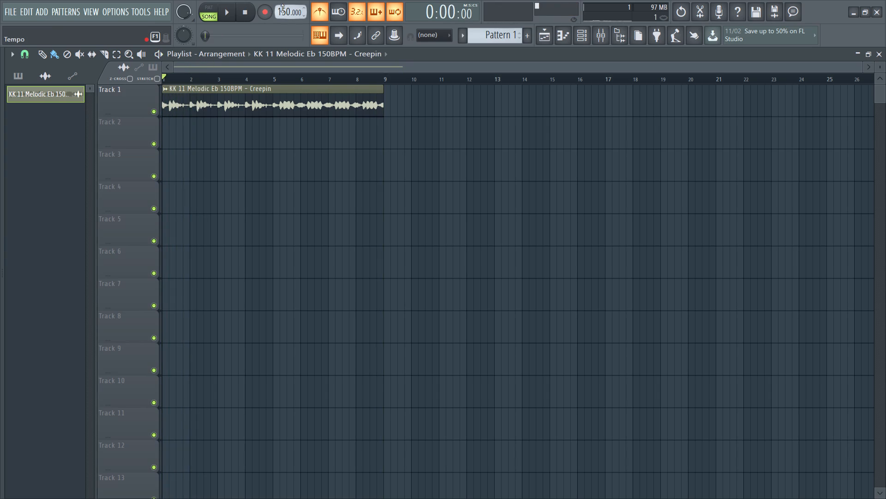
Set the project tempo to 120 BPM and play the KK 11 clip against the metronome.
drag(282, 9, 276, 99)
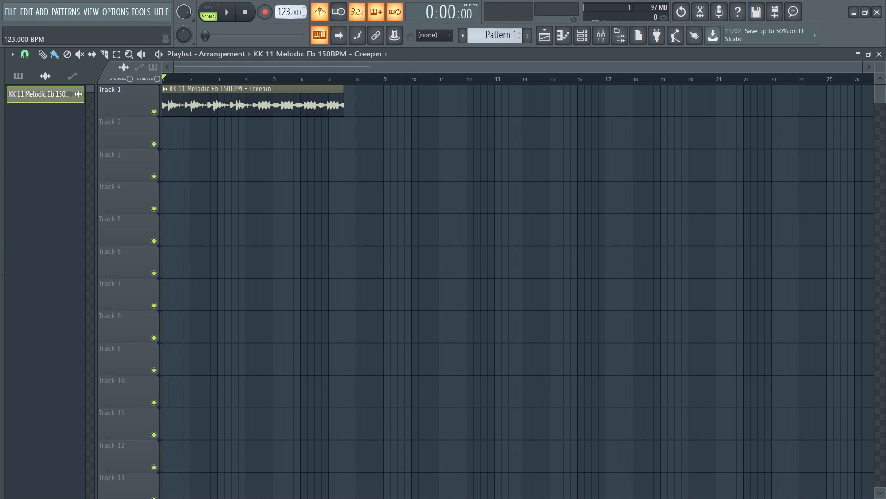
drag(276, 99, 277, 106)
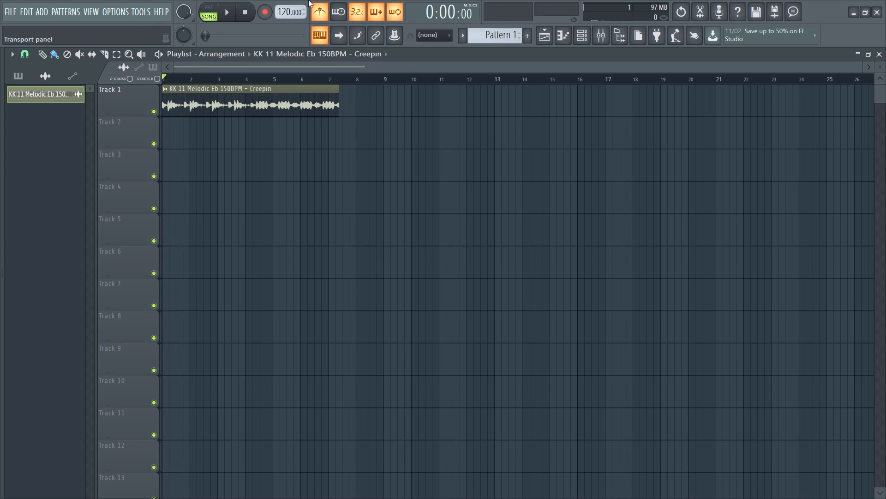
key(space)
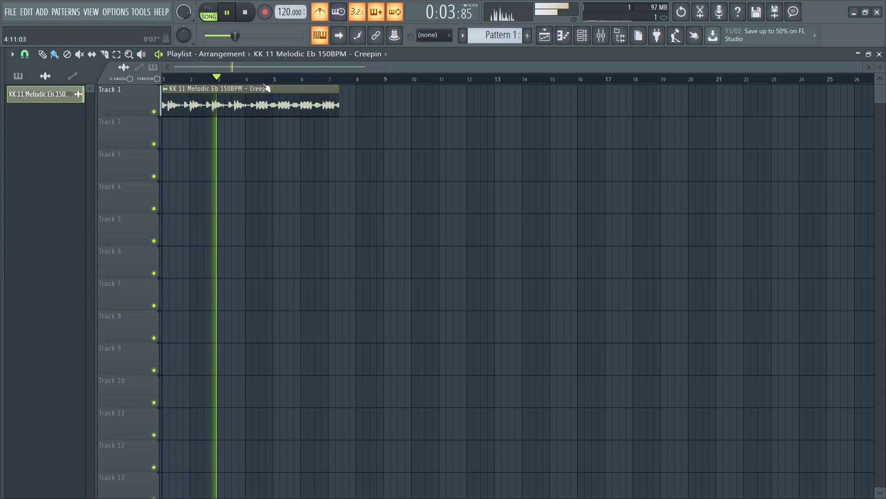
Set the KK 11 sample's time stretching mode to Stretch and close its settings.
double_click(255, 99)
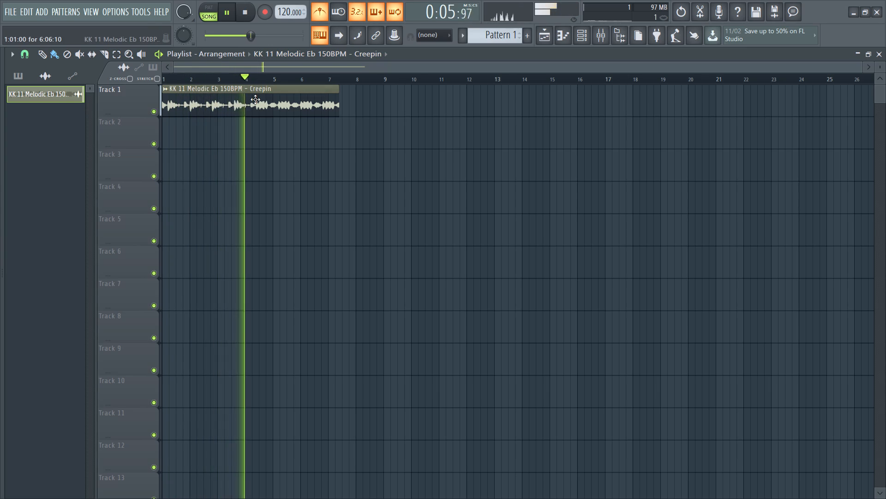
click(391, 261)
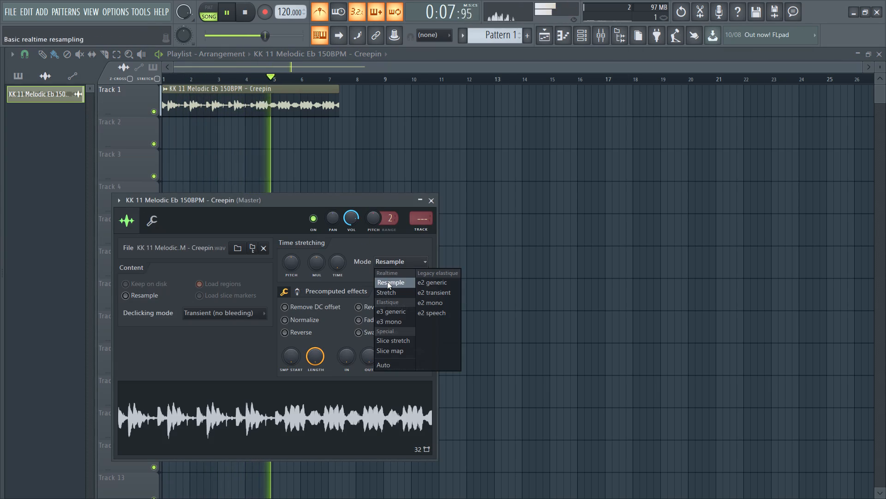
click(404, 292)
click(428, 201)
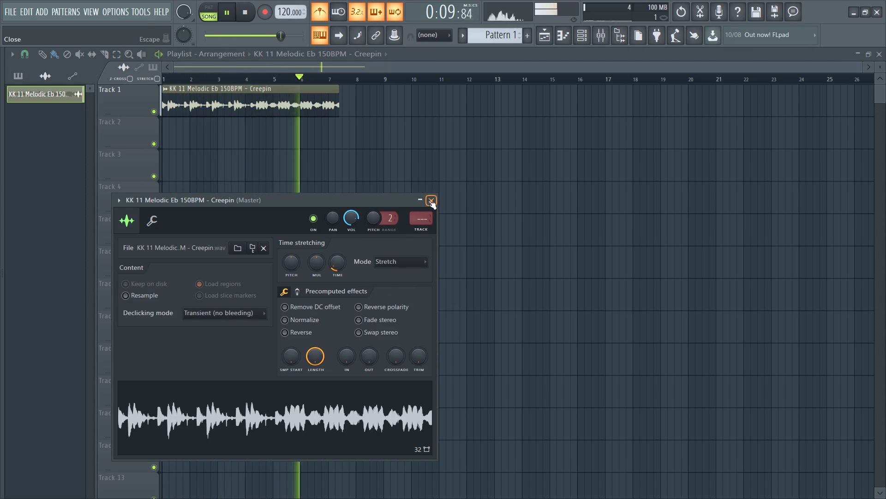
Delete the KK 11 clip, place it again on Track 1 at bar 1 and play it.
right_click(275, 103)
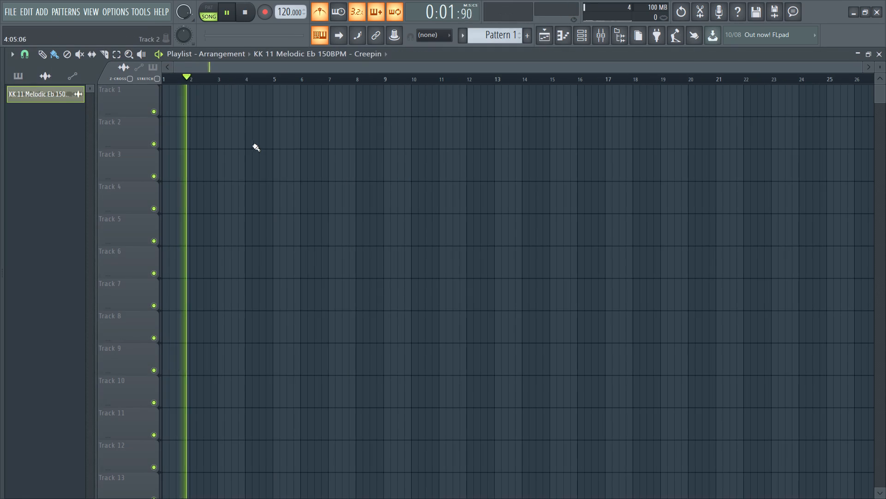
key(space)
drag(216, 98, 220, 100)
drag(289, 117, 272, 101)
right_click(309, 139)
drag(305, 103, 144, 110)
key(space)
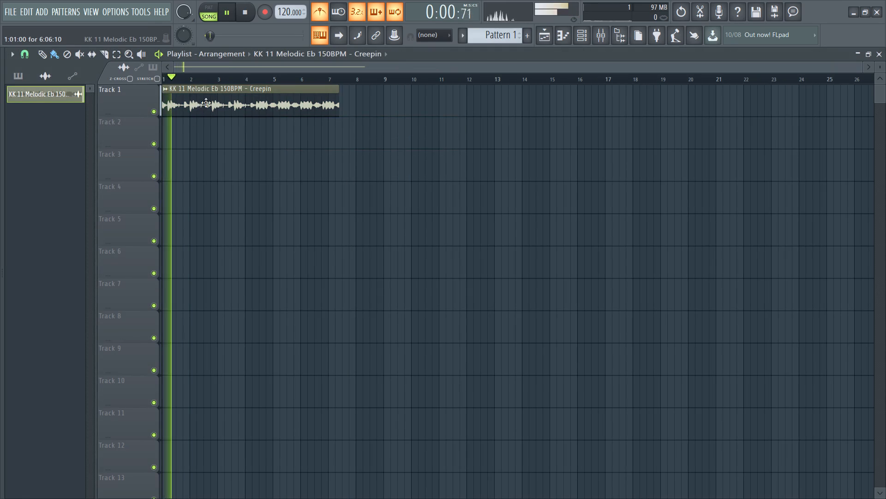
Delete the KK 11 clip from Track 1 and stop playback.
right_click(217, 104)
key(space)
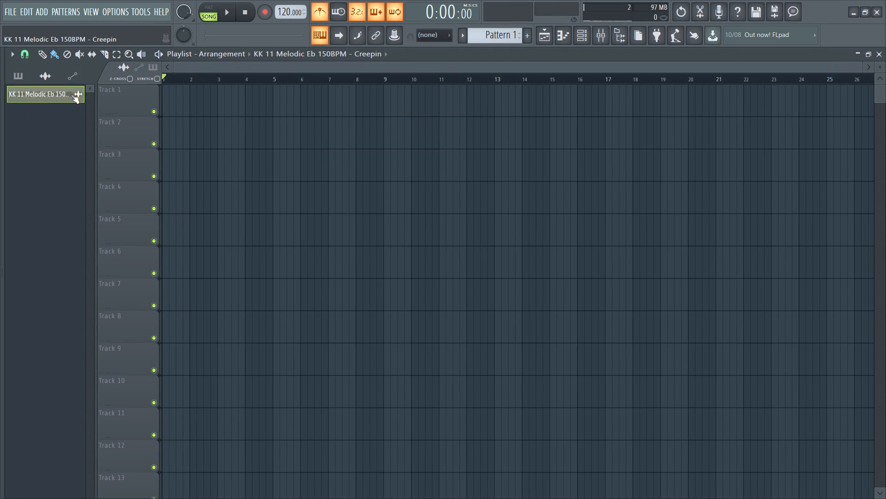
Set the project tempo back to 150 BPM.
drag(287, 12, 273, 414)
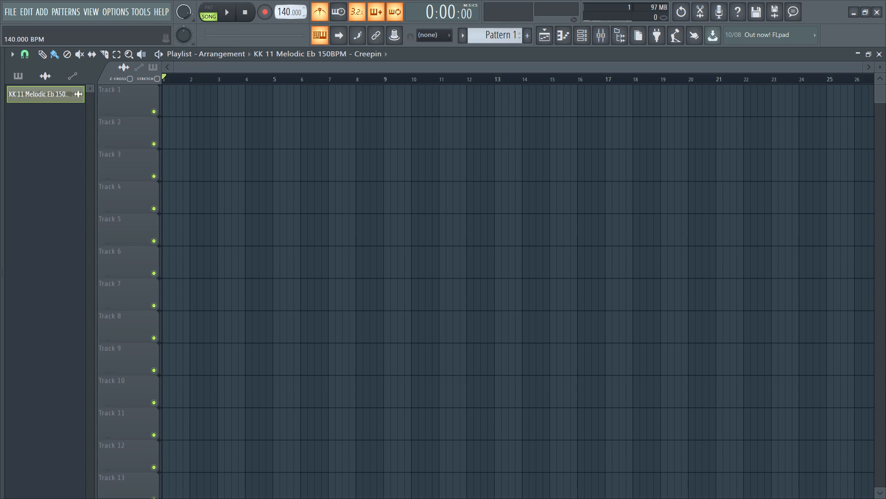
drag(273, 414, 271, 381)
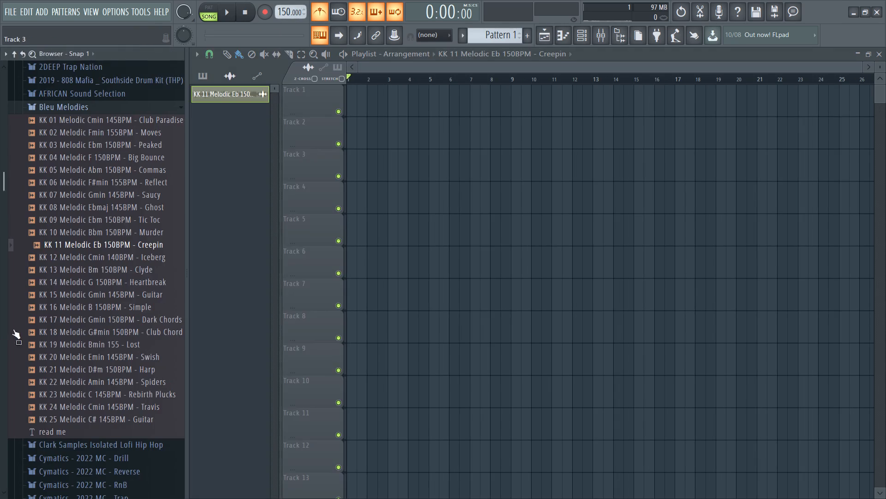
Delete the KK 11 sample from the project, reload it from Bleu Melodies onto Track 1 at bar 1 and play it.
right_click(55, 92)
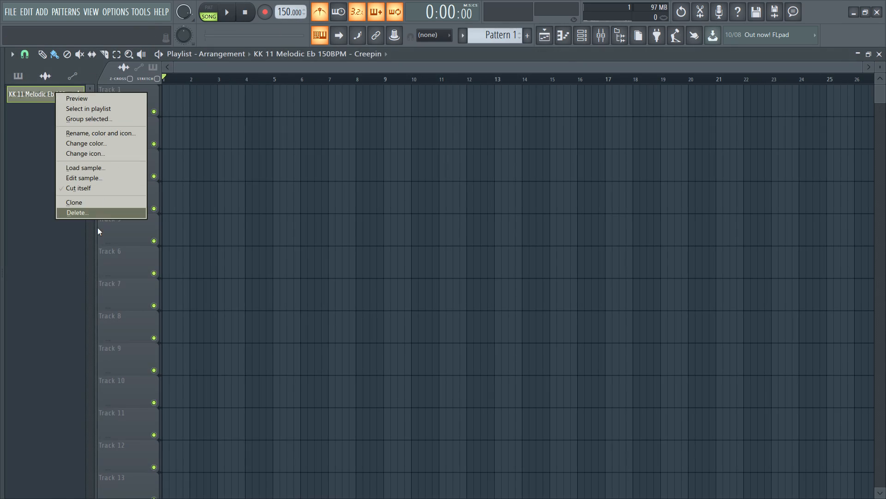
click(104, 214)
drag(65, 242, 96, 235)
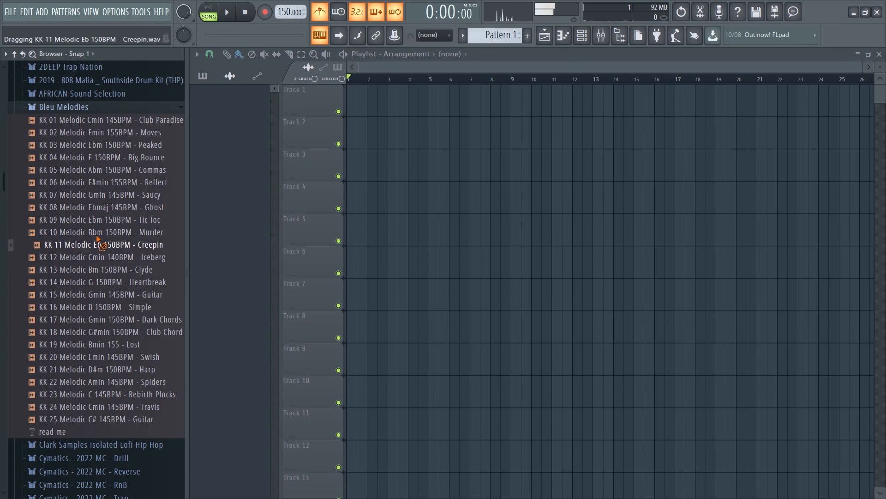
drag(96, 235, 292, 150)
drag(308, 162, 74, 75)
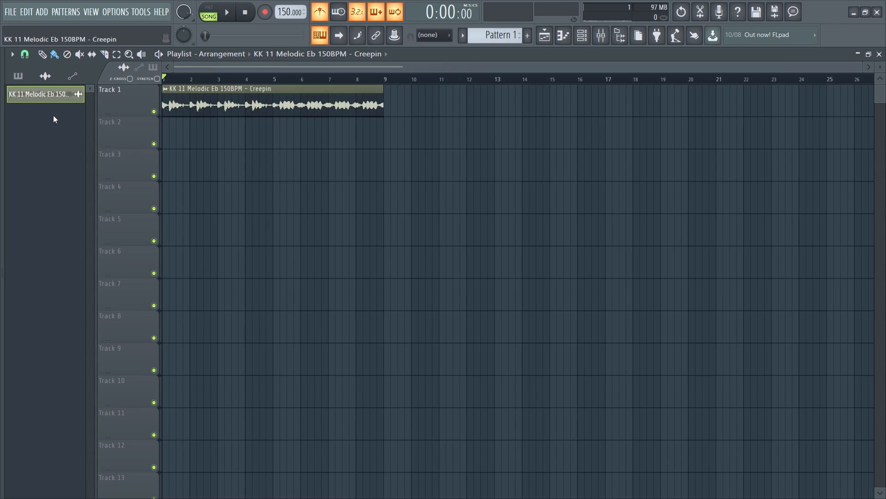
key(space)
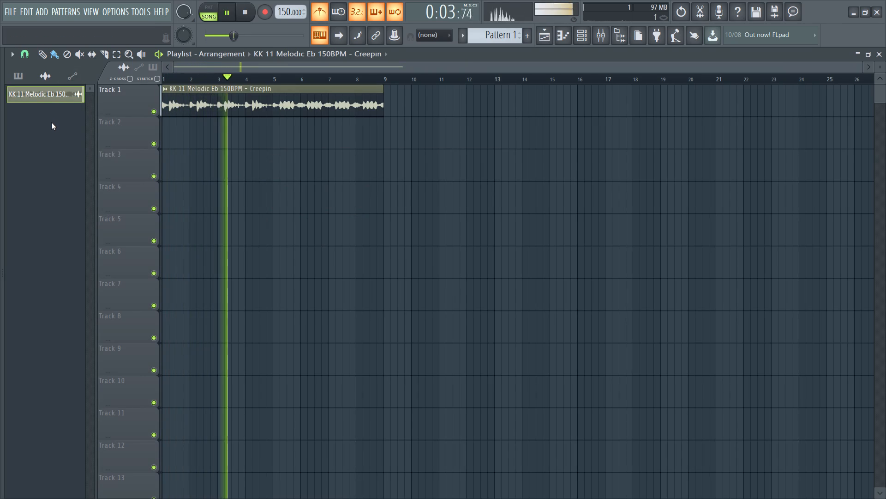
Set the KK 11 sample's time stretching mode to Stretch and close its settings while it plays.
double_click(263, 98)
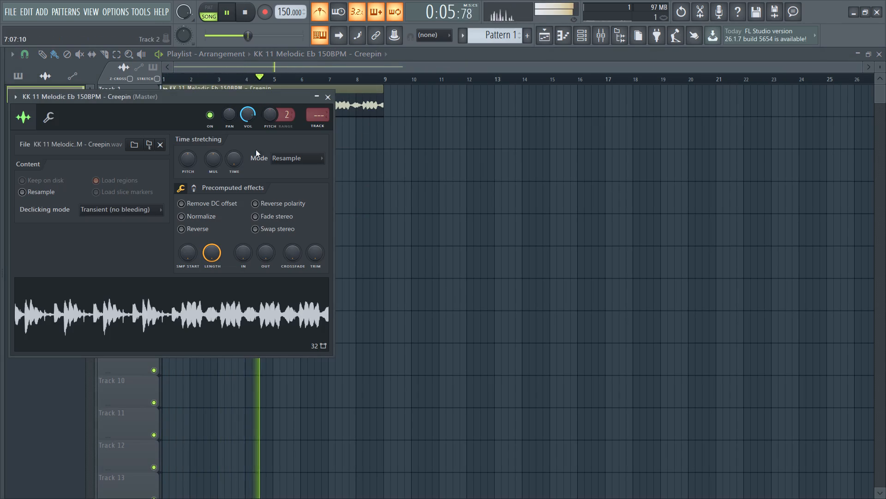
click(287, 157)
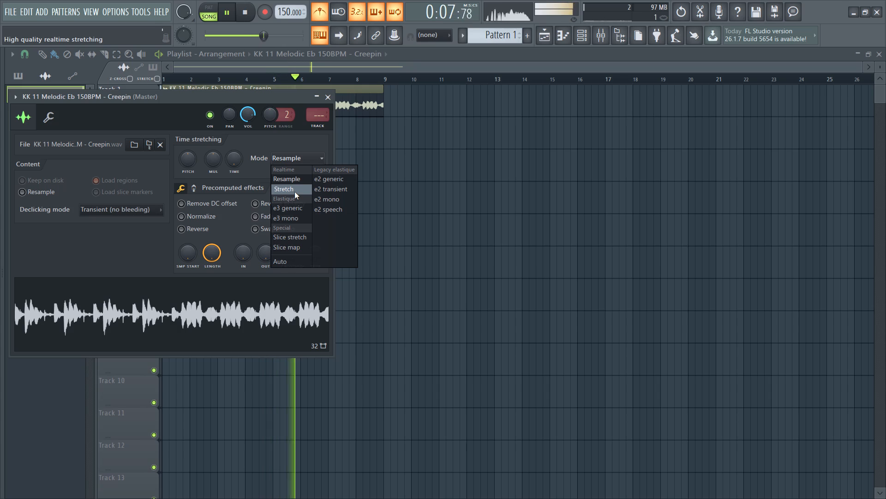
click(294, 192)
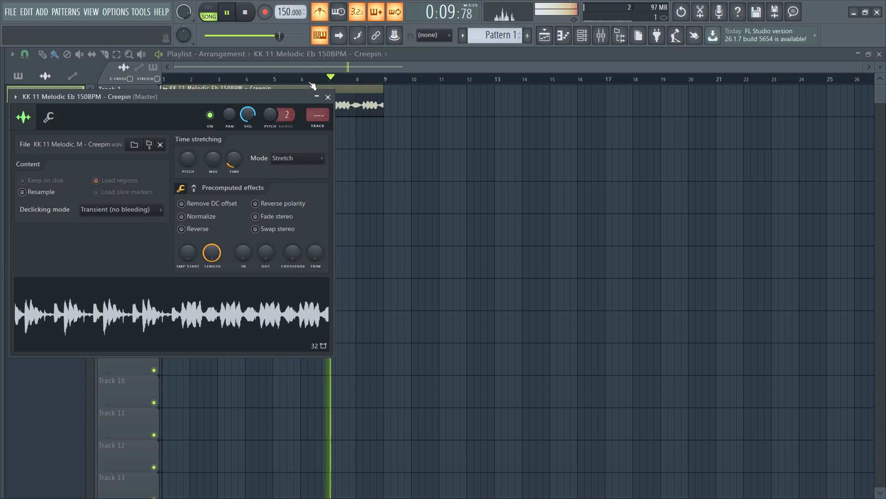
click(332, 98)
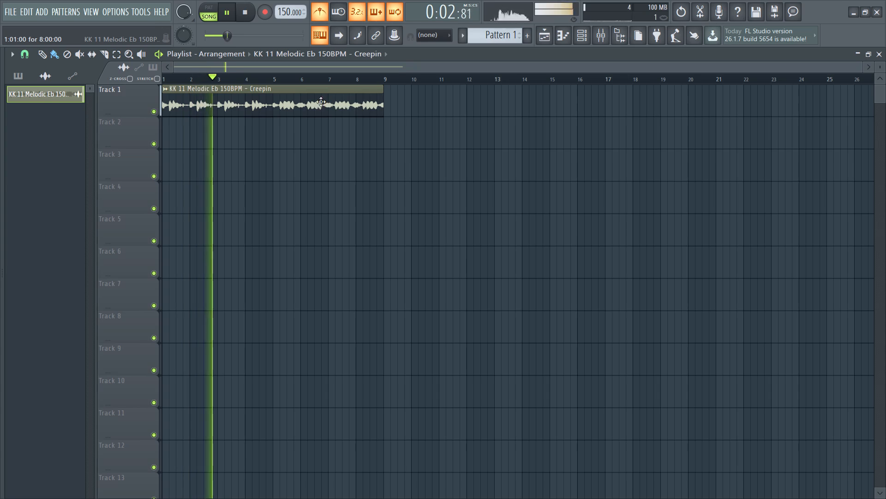
Set the KK 11 sample's time stretching mode back to Resample, close its settings and stop playback.
double_click(303, 109)
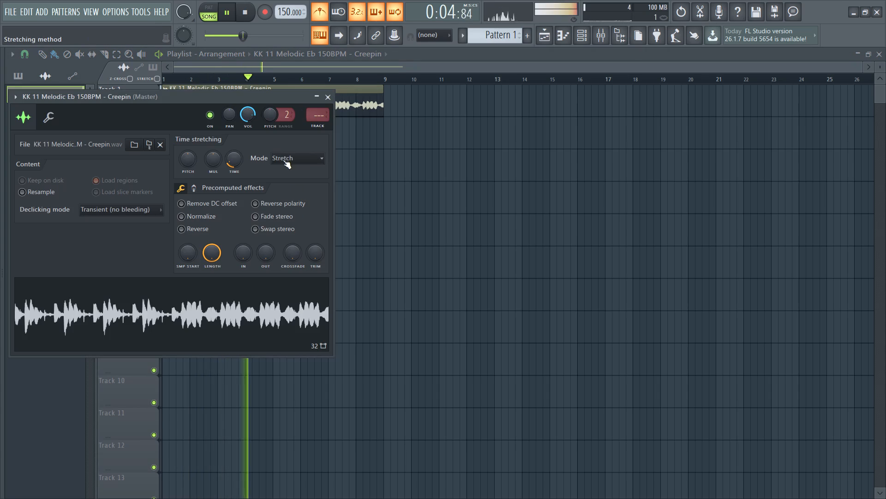
click(283, 160)
click(291, 180)
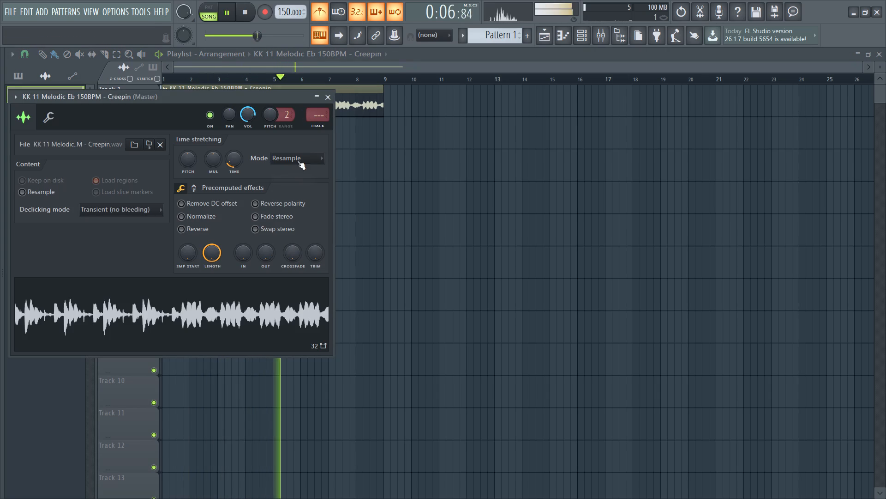
click(326, 95)
key(space)
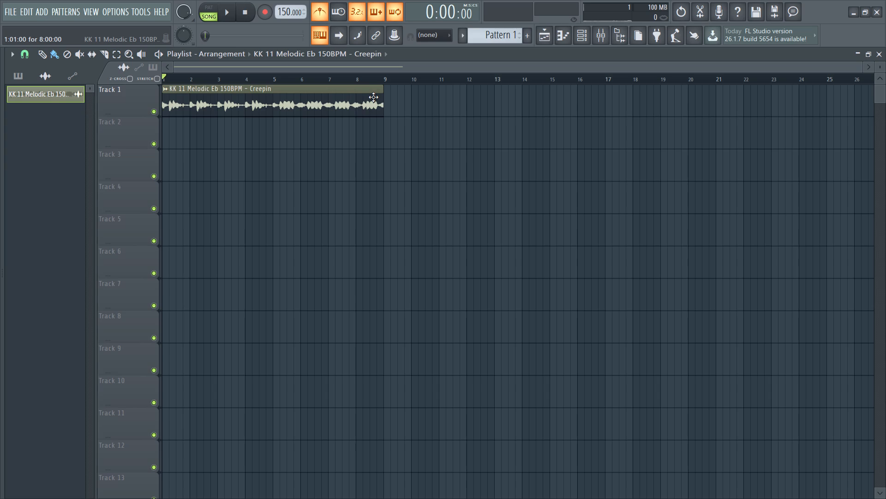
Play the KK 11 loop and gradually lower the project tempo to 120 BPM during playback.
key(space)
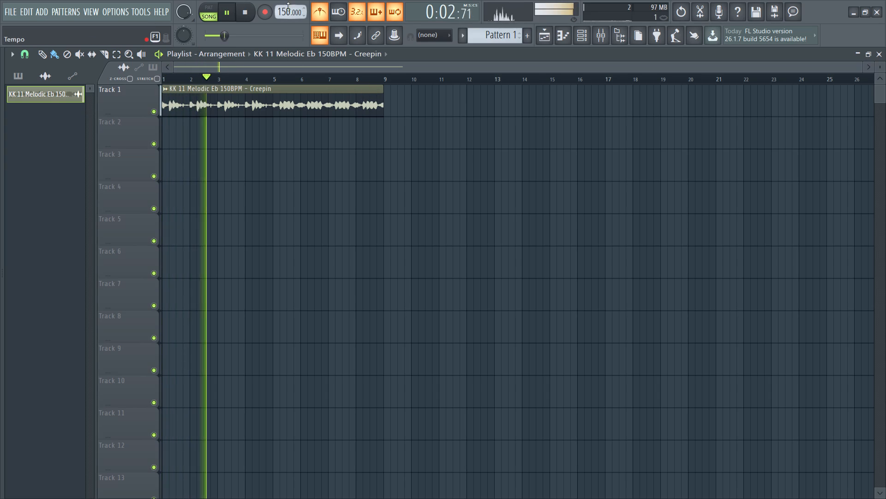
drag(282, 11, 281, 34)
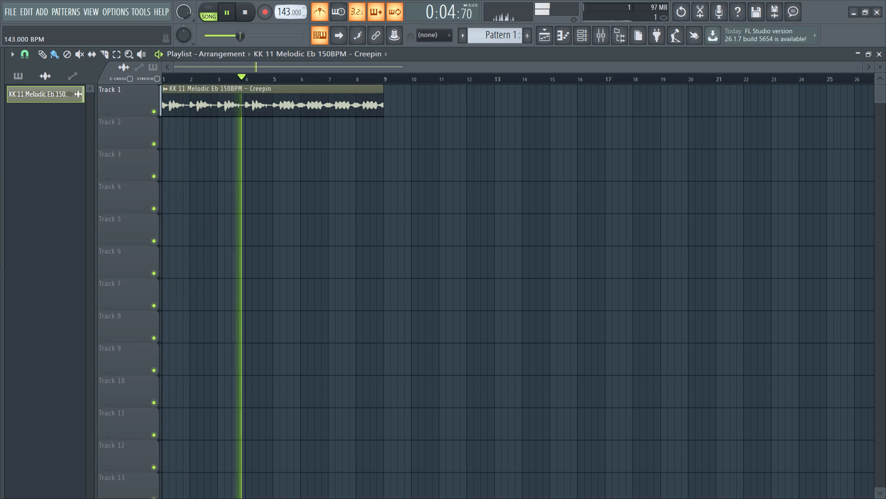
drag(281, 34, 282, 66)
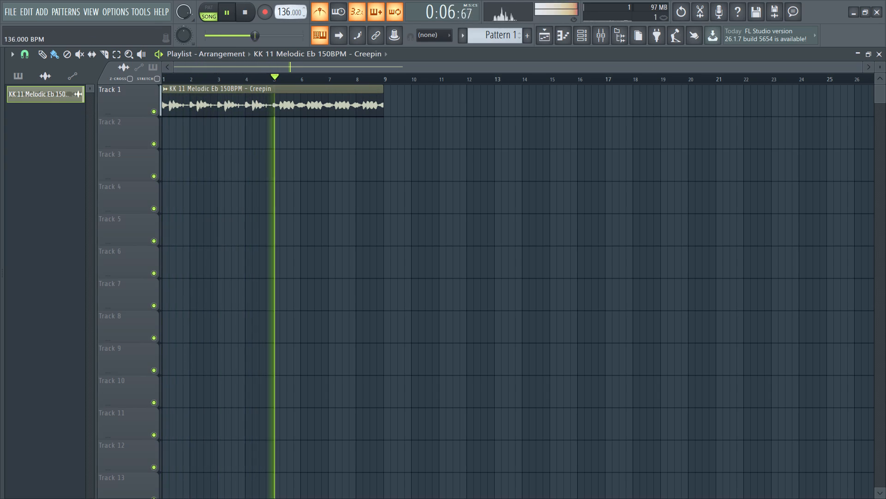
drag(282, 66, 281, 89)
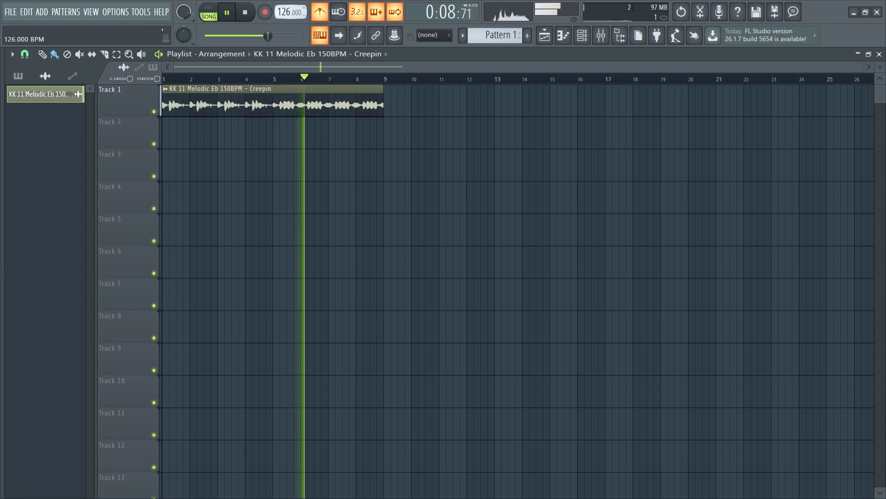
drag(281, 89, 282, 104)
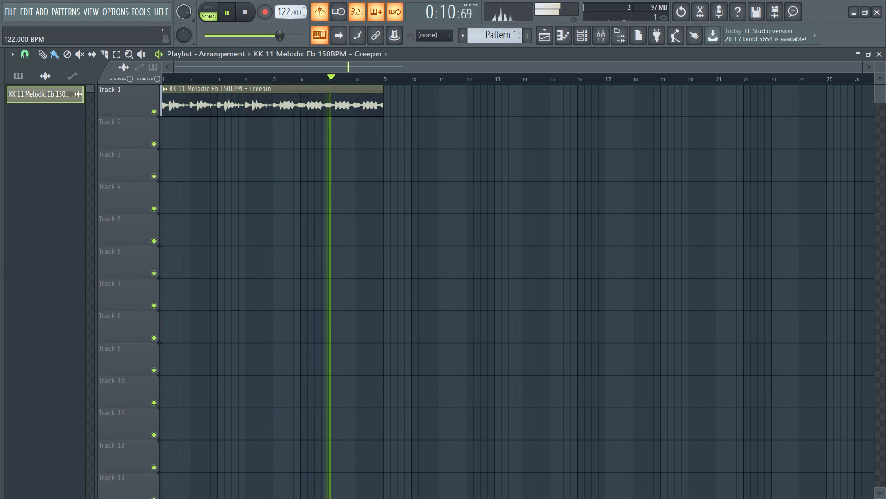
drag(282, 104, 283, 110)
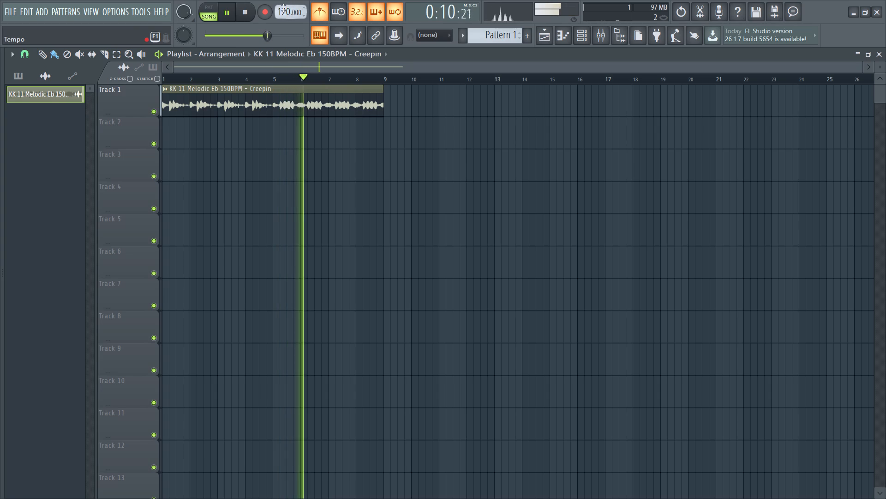
Raise the project tempo to 140 BPM while the KK 11 loop keeps playing.
drag(282, 9, 280, 438)
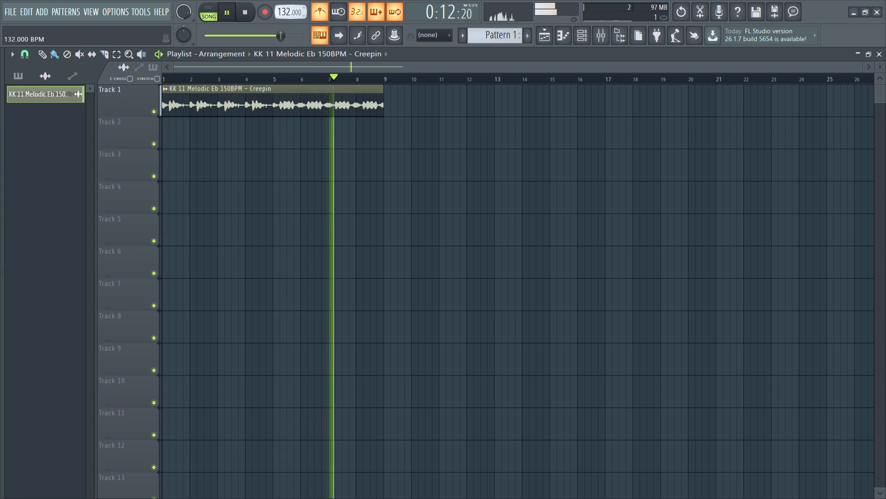
drag(280, 438, 281, 428)
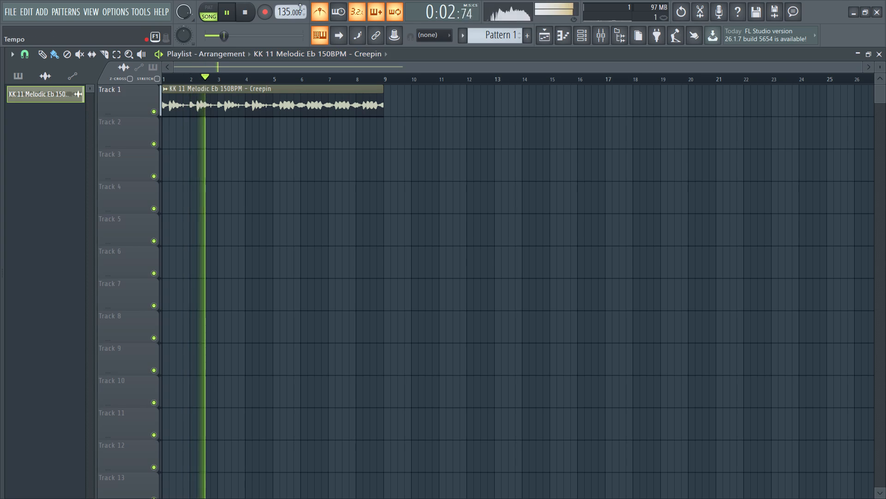
scroll(285, 11, up, 4)
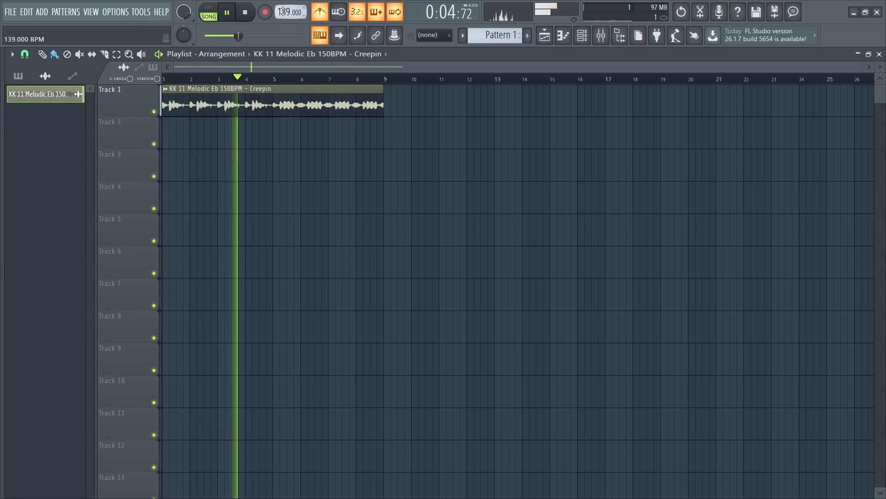
scroll(283, 11, up, 1)
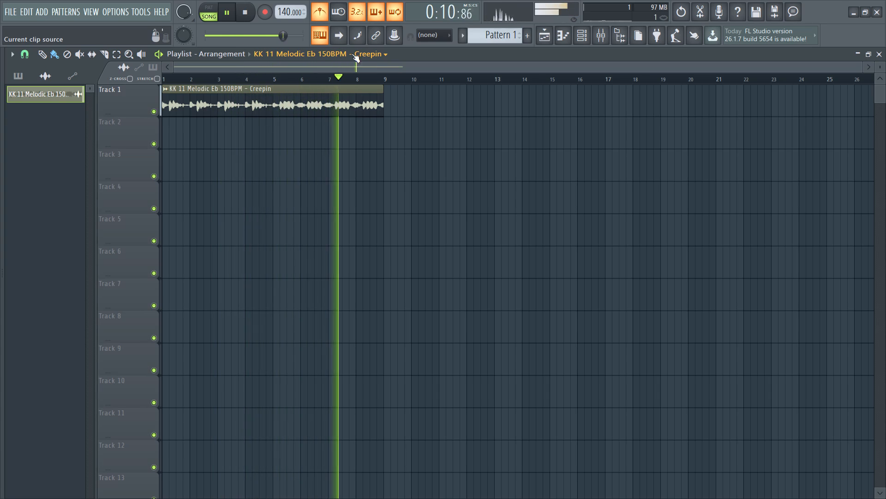
Create an automation clip for the project tempo.
right_click(284, 12)
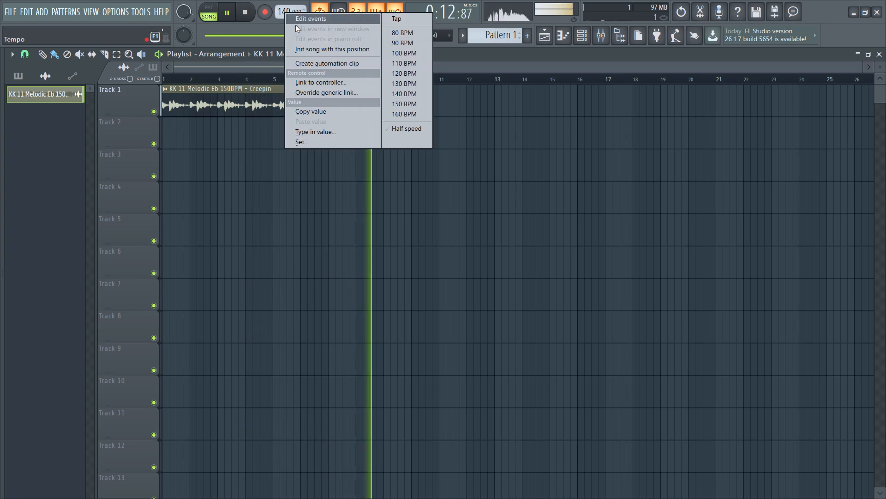
click(305, 64)
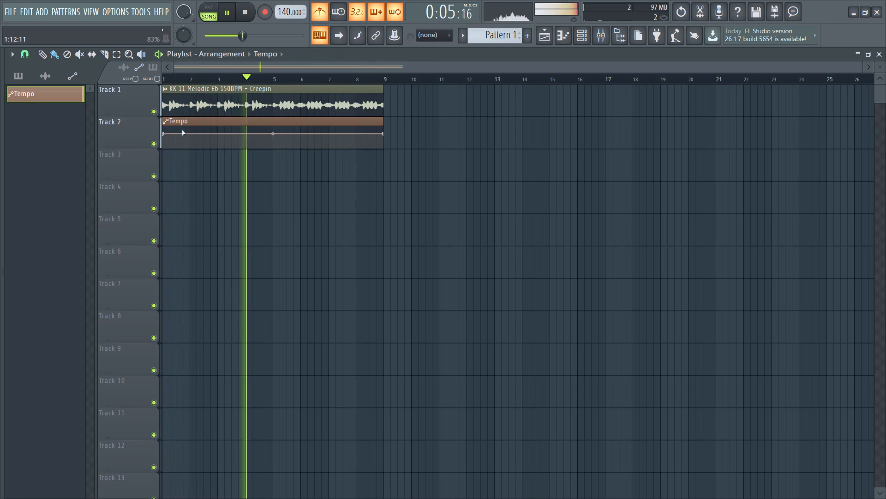
Set the Tempo automation's start point at bar 1 to 90 BPM, stopping playback while adjusting it.
drag(162, 134, 162, 145)
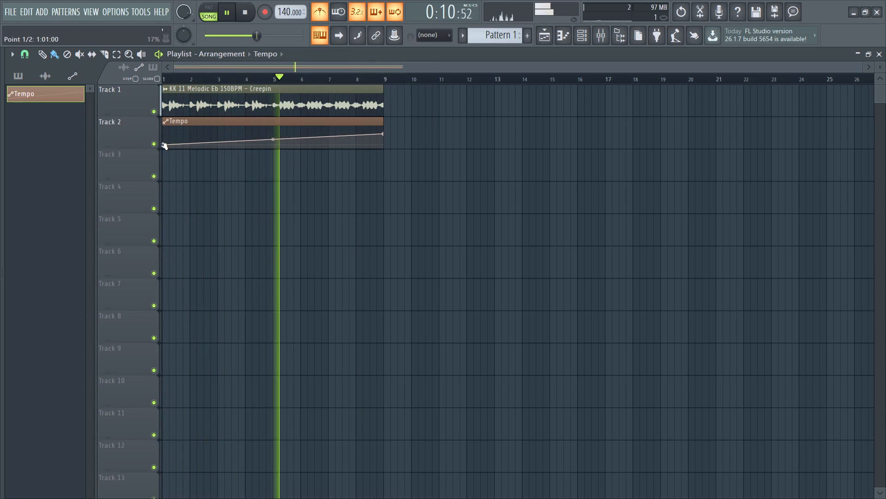
drag(162, 145, 161, 146)
key(space)
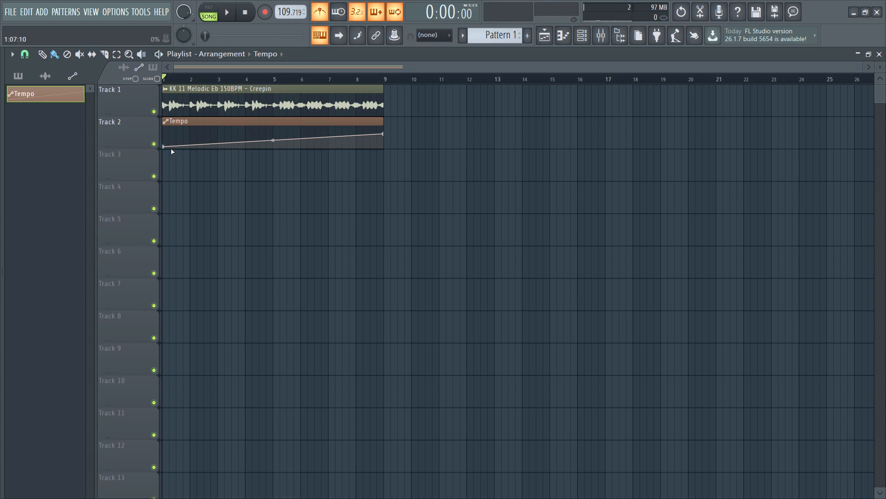
drag(163, 147, 161, 149)
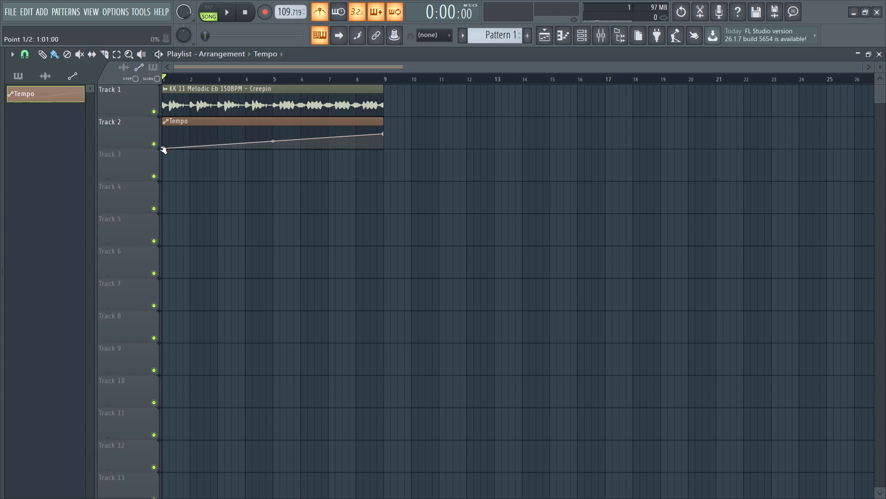
drag(161, 149, 162, 143)
Bend the Tempo automation curve downward at its midpoint, raise its end point to 150 BPM, and play the loop through once.
drag(270, 137, 272, 152)
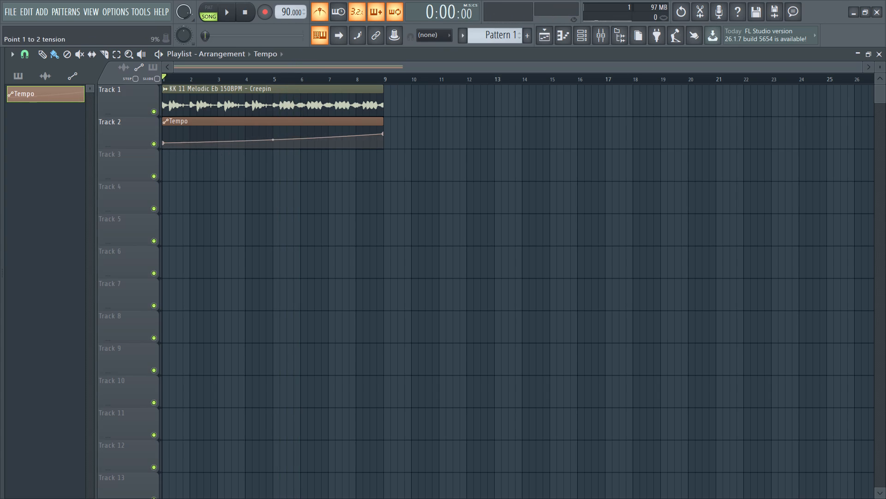
drag(272, 152, 272, 173)
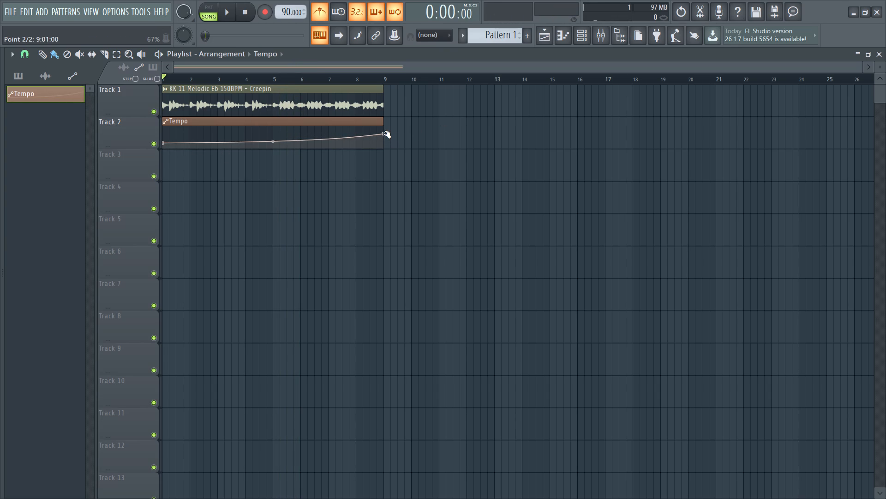
click(384, 133)
key(space)
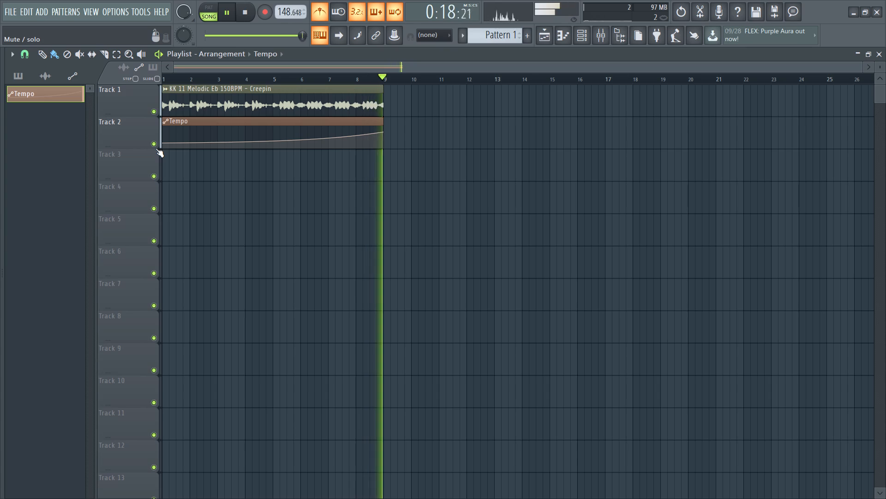
key(space)
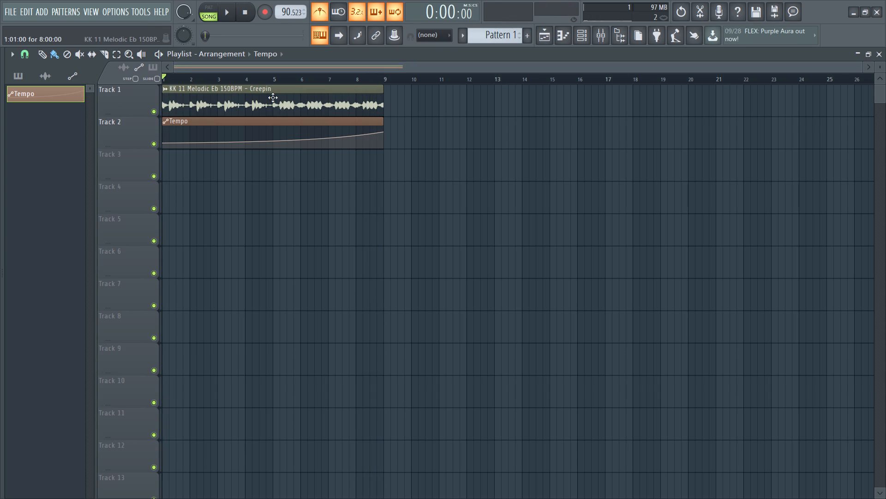
Duplicate the KK 11 clip on Track 1 so the copy starts at bar 9.
shift+drag(270, 97, 488, 109)
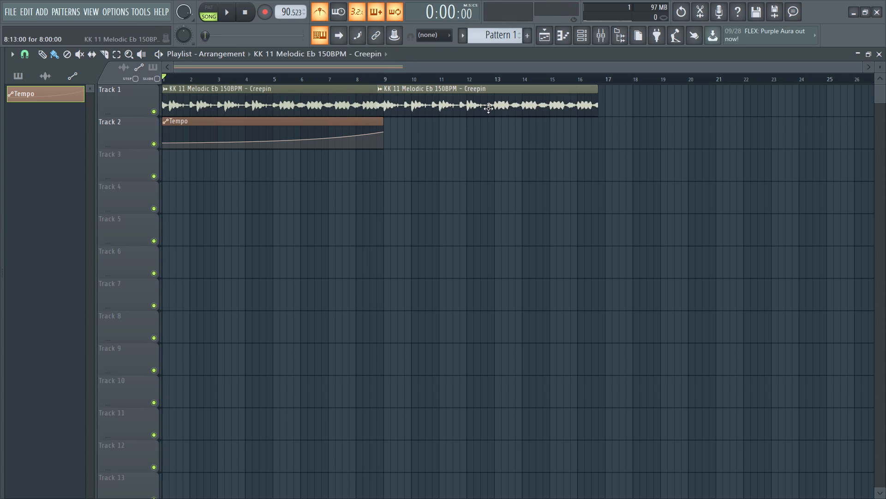
shift+drag(488, 109, 493, 108)
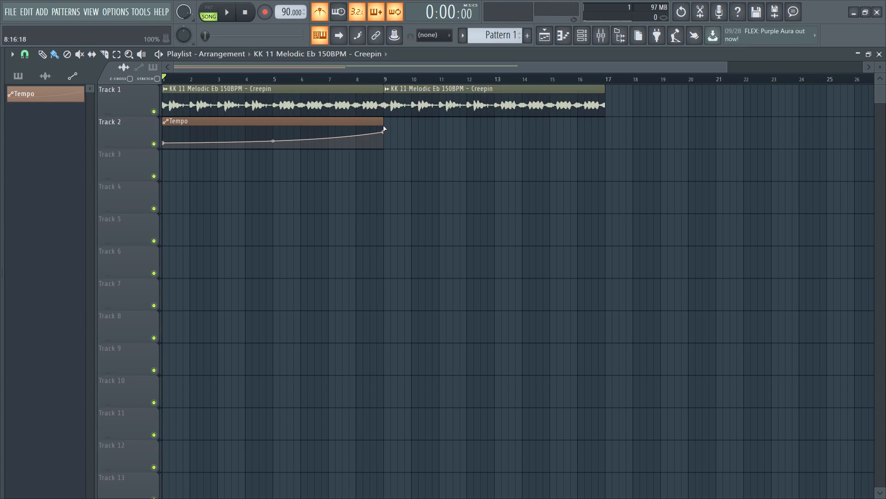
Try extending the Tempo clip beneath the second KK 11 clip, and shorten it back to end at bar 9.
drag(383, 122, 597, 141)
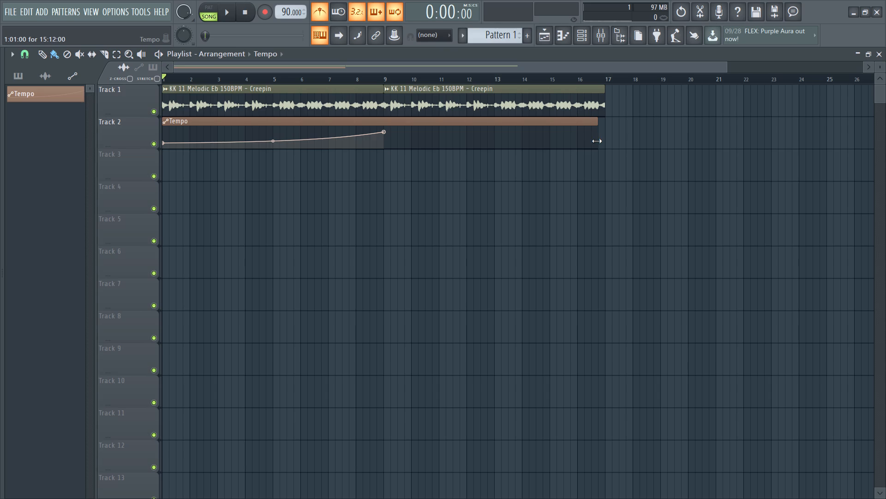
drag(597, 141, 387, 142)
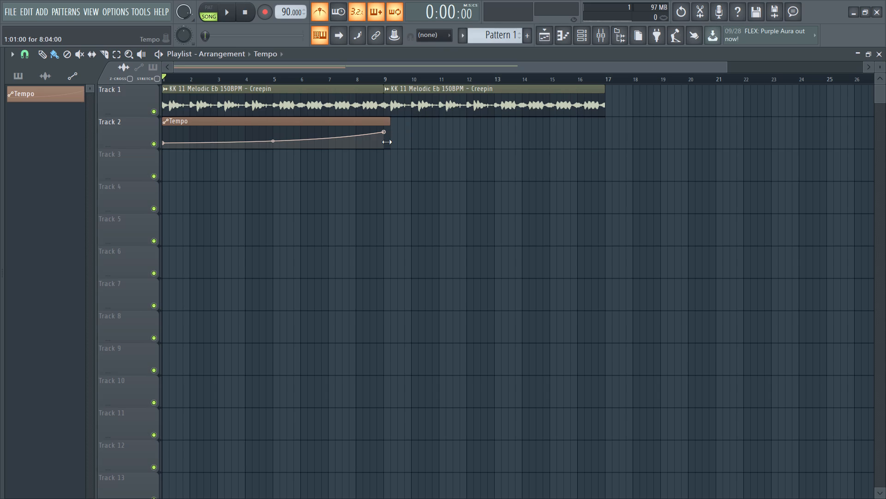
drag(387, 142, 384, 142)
Play both KK 11 clips, set the Tempo automation's end point at bar 9 to 145 BPM, and restart playback from bar 1.
key(space)
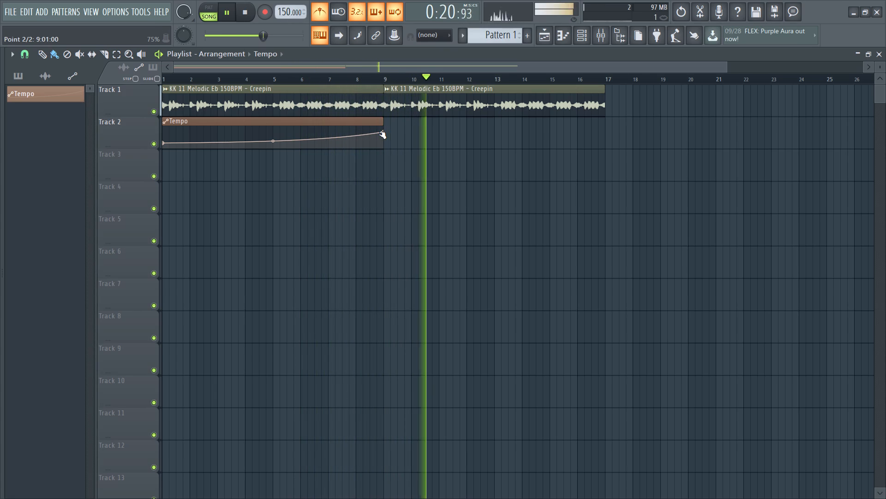
click(384, 132)
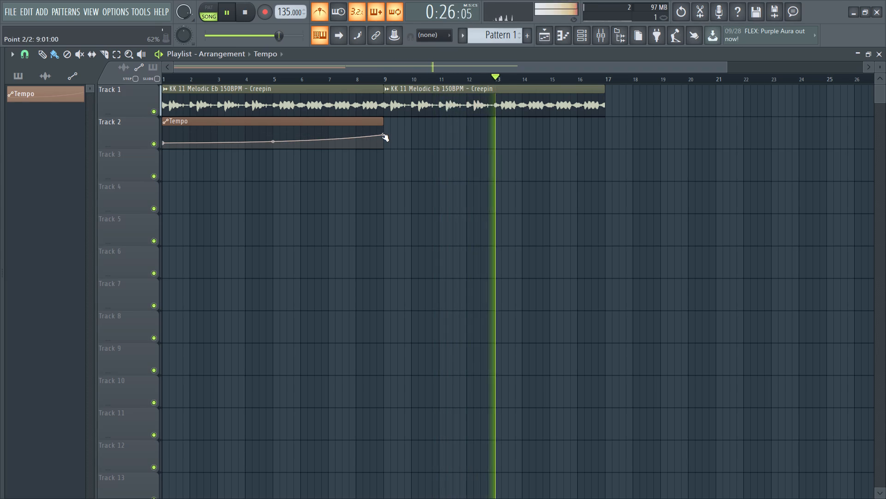
drag(384, 137, 383, 134)
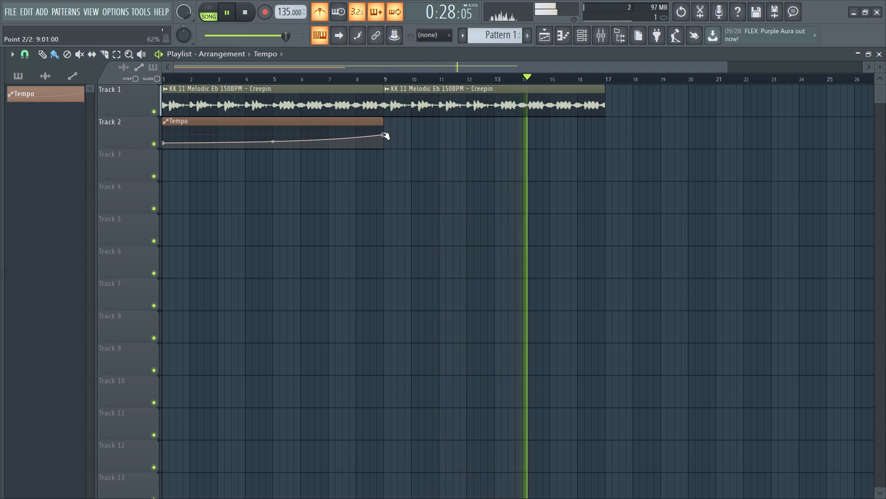
drag(383, 134, 383, 133)
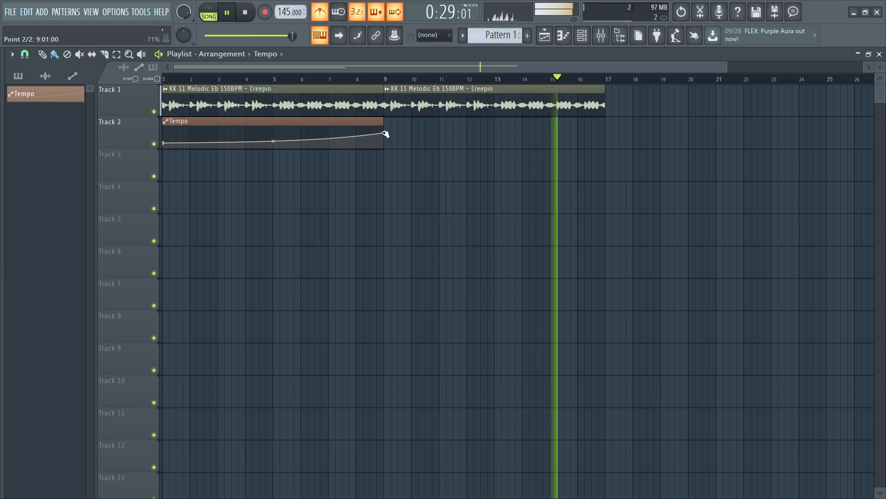
key(space)
key(space)
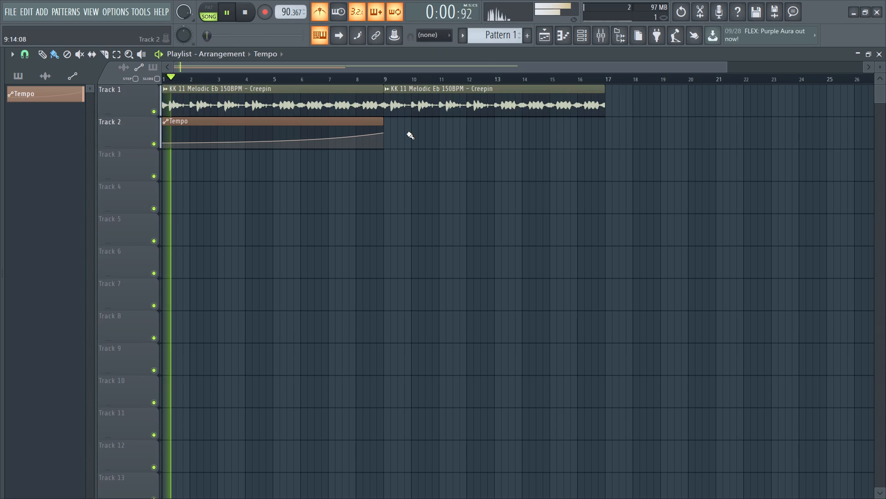
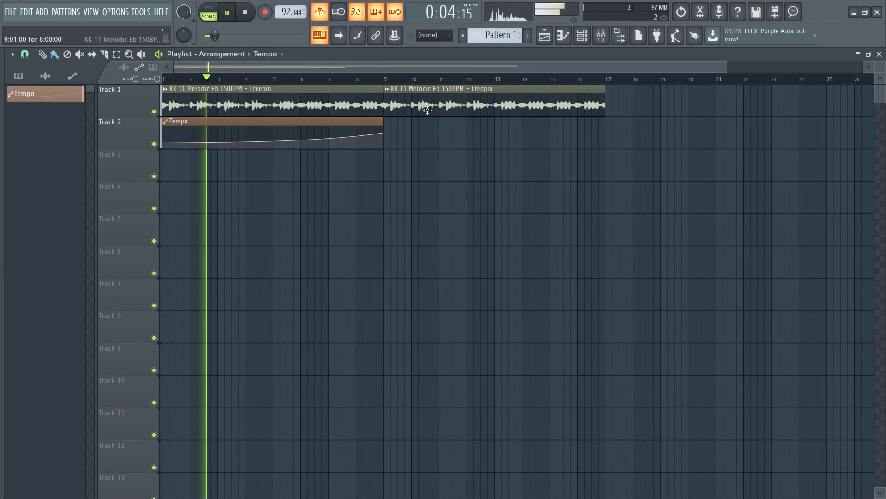
Duplicate the second KK 11 clip on Track 1 so the new copy starts at bar 17.
shift+drag(425, 103, 696, 101)
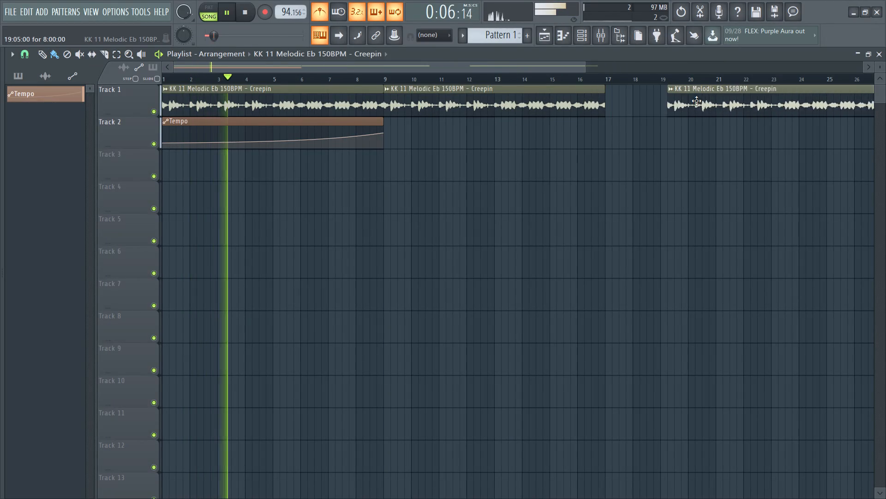
shift+drag(696, 101, 649, 104)
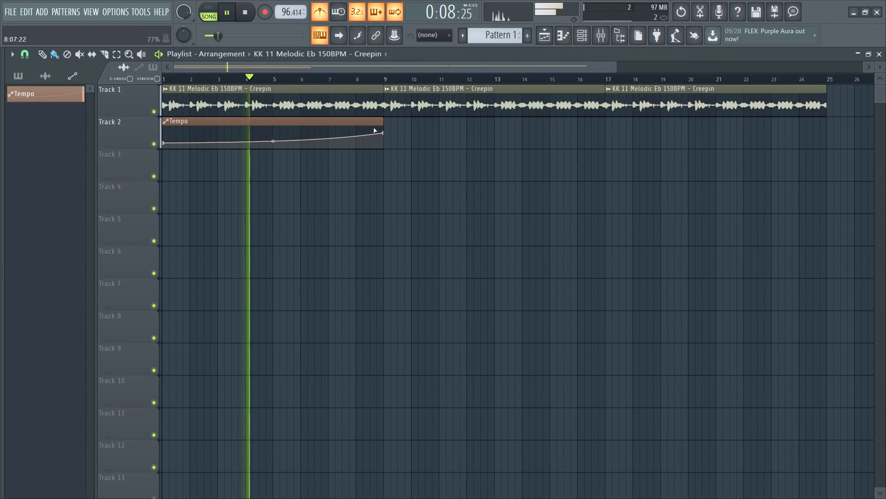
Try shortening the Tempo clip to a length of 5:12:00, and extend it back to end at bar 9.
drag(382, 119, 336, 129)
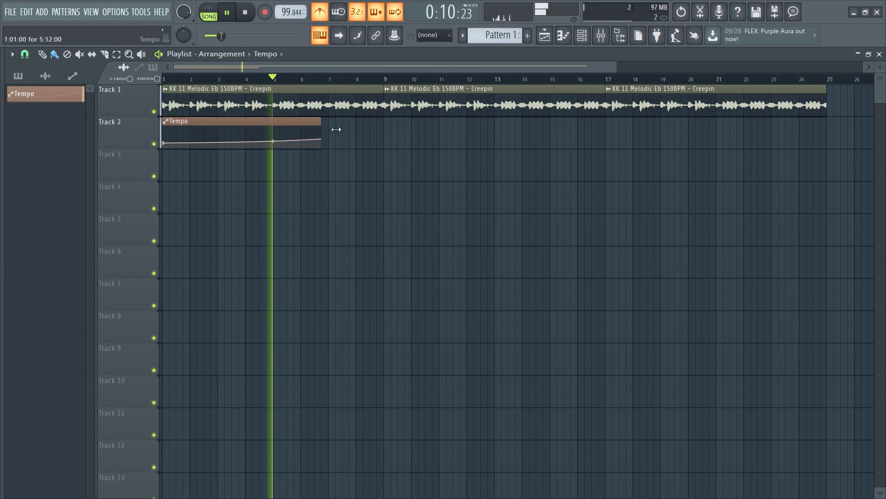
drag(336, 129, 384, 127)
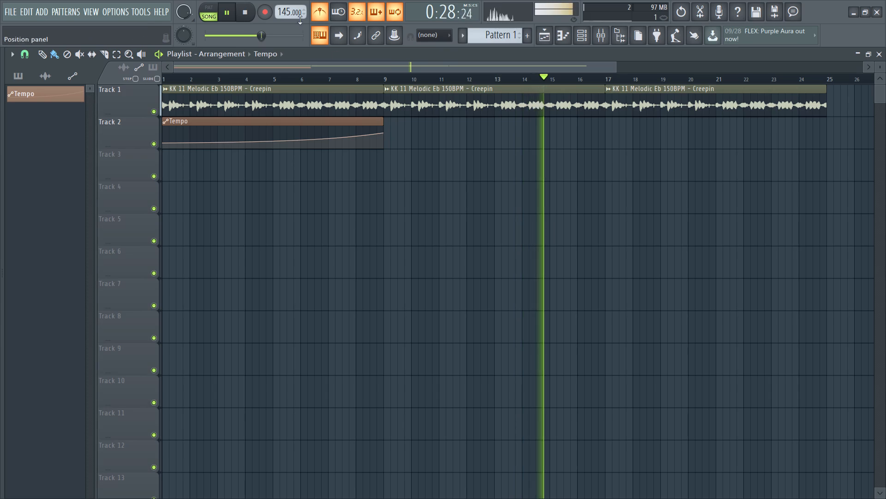
Turn off the metronome and restart playback from bar 1.
click(322, 16)
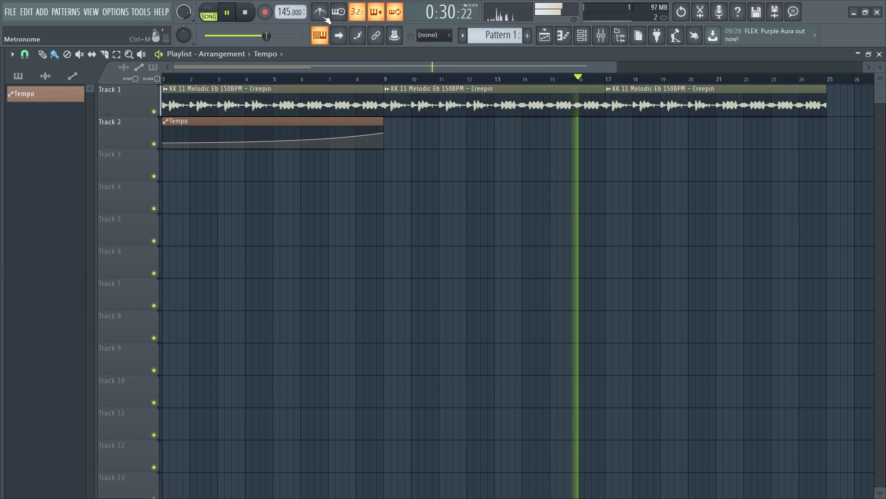
key(space)
key(space)
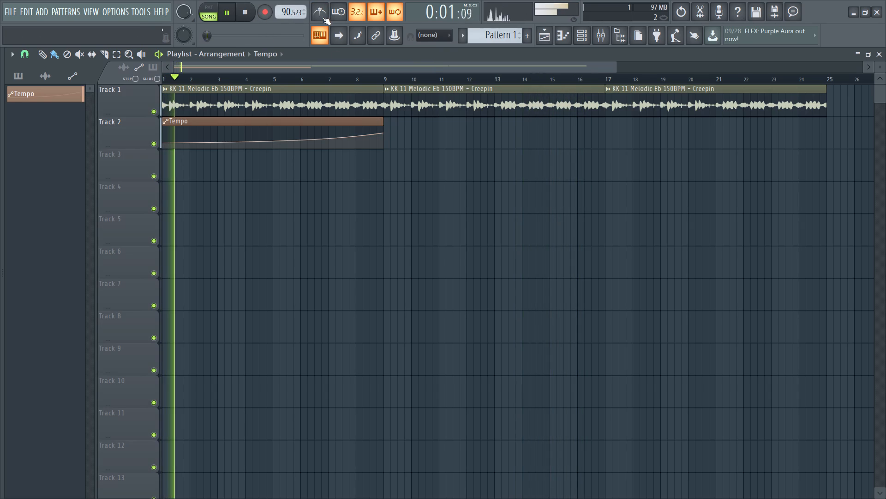
Raise the Tempo automation's start point at bar 1 to about 33%, replay the arrangement from bar 1, and raise the point to 50%.
click(164, 142)
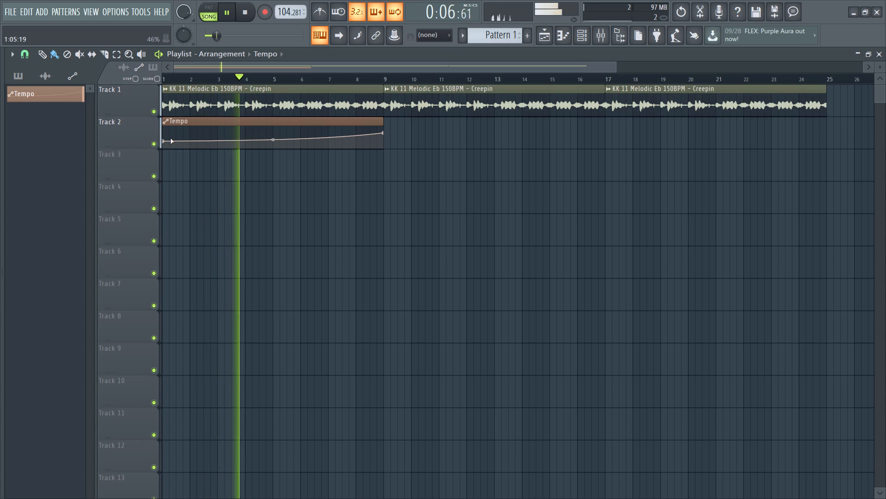
key(space)
key(space)
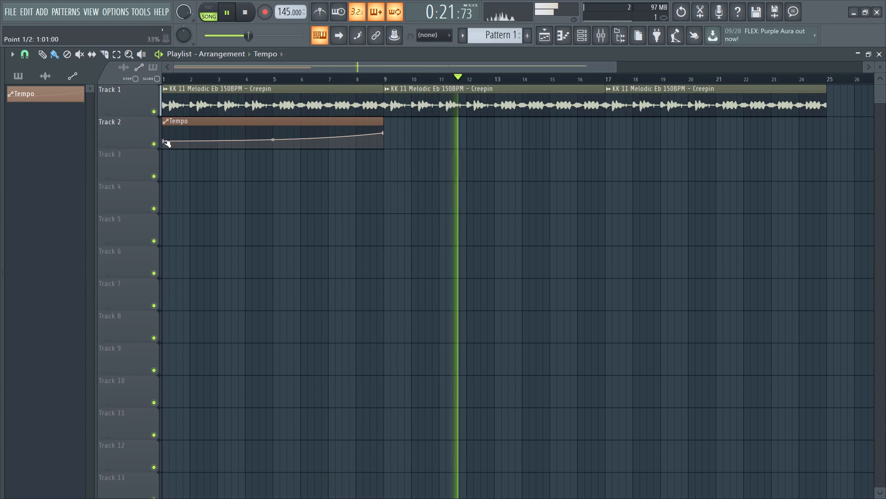
drag(165, 142, 162, 137)
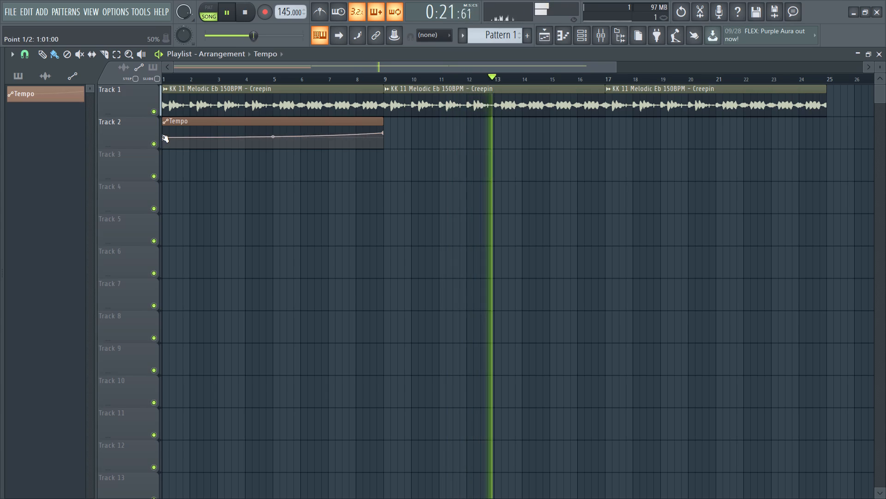
drag(162, 137, 164, 137)
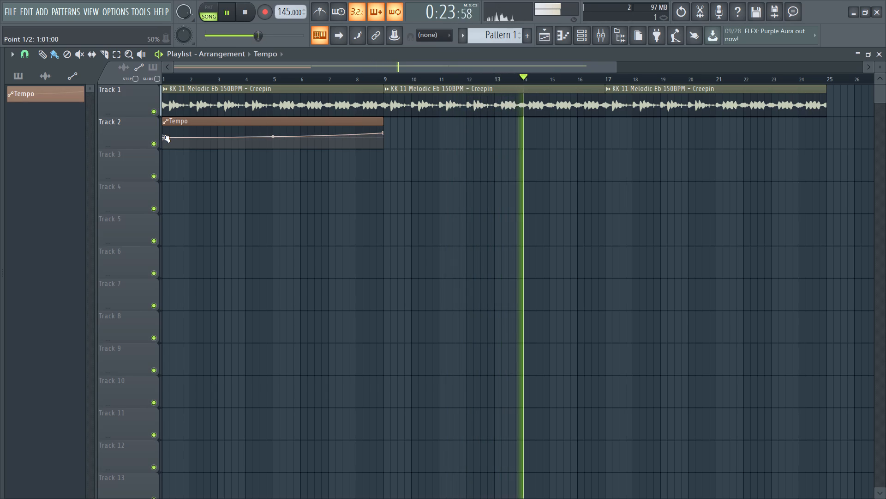
drag(164, 137, 164, 137)
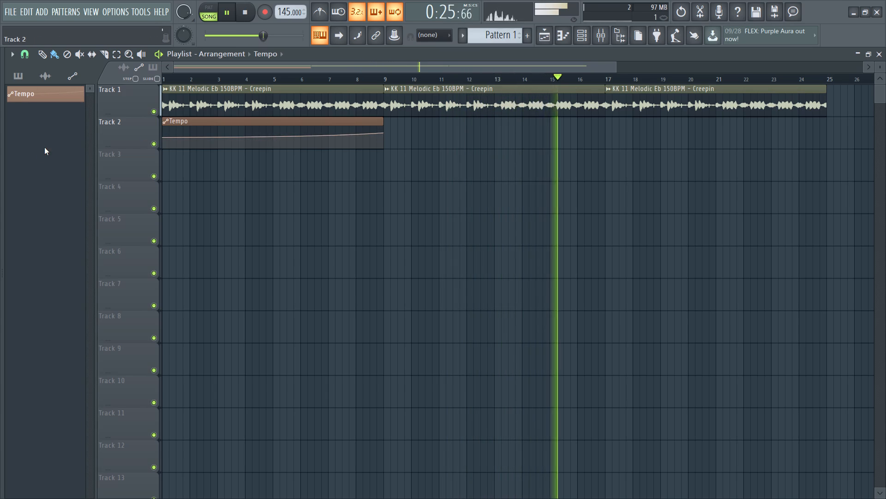
Open the Afterglow folder inside the Clark Samples Isolated Lofi Hip Hop pack.
click(47, 104)
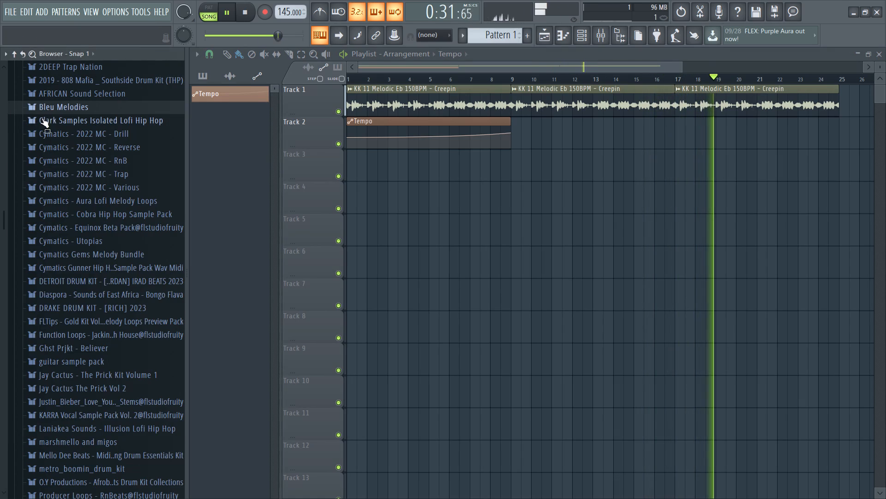
click(54, 120)
click(79, 138)
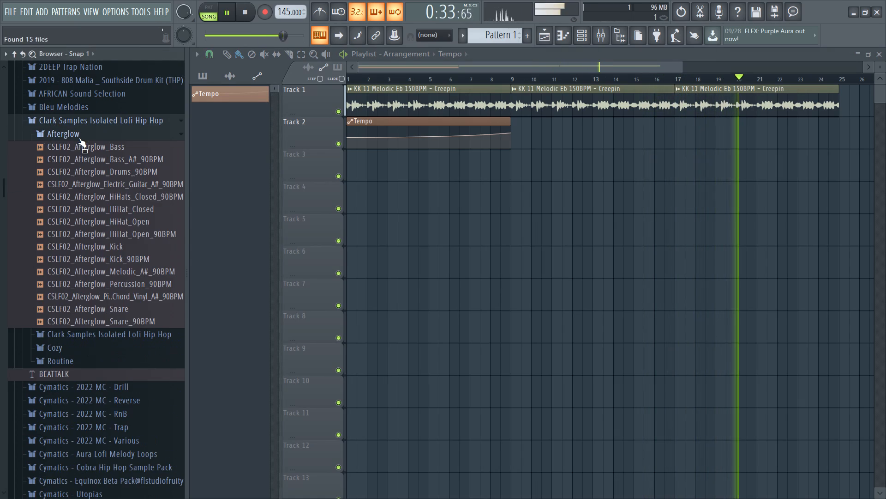
Stop the song and audition the Afterglow samples, from the bass through the snares and back to the electric guitar.
click(82, 152)
key(space)
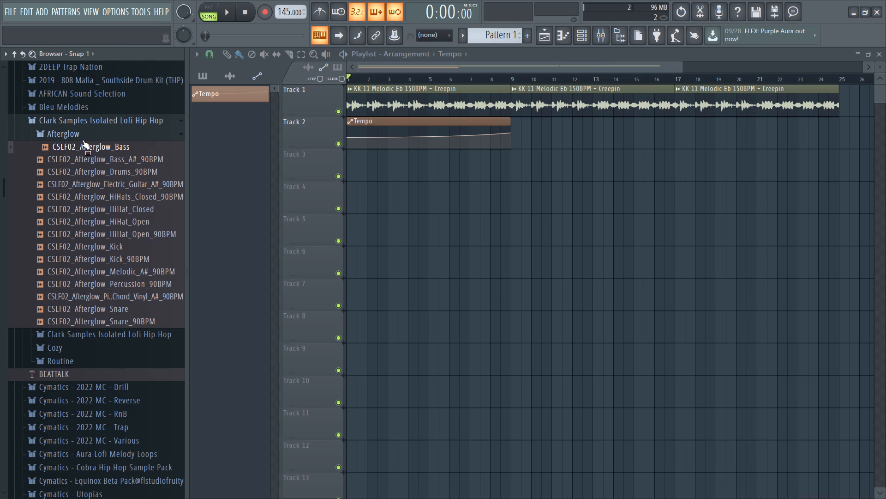
click(102, 149)
click(102, 159)
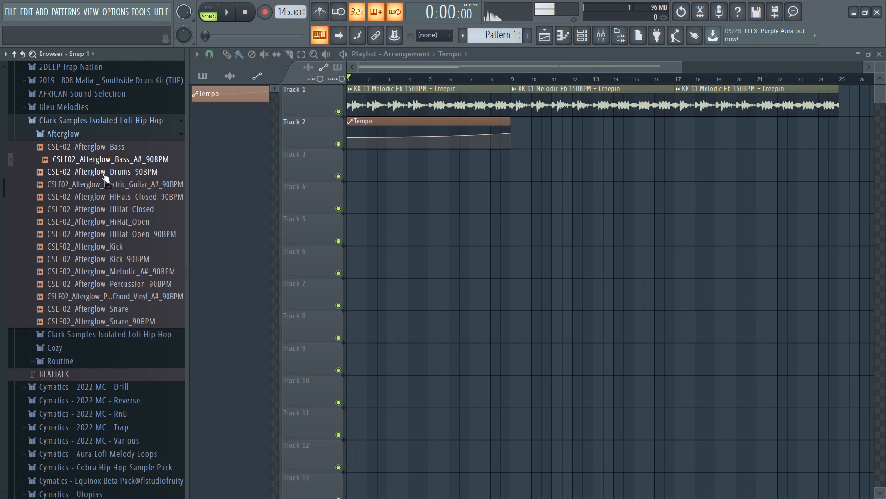
click(102, 173)
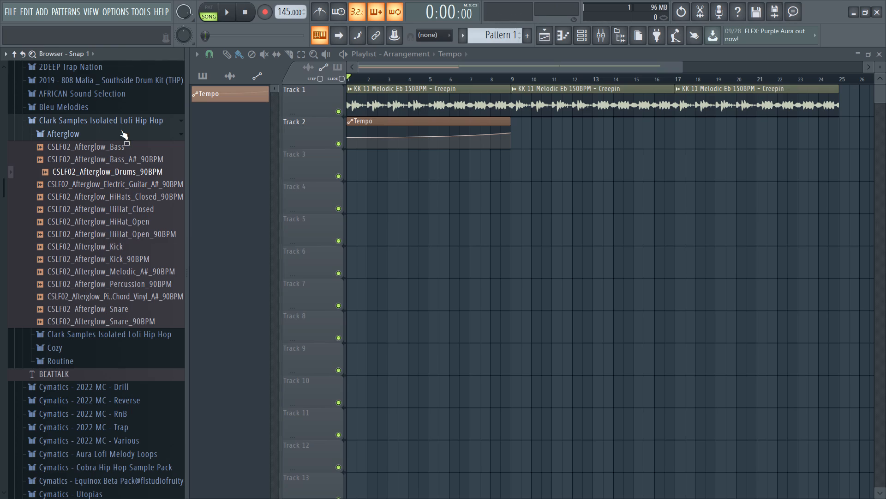
click(98, 182)
click(98, 193)
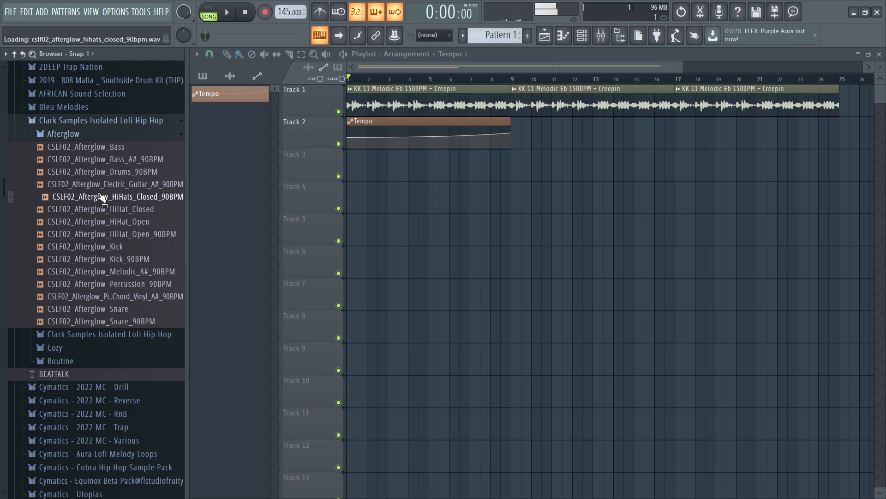
click(102, 207)
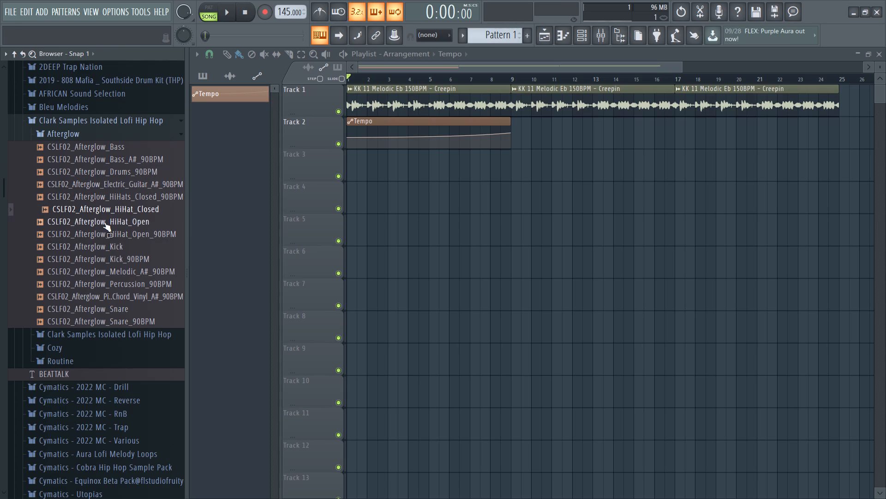
click(112, 210)
click(107, 222)
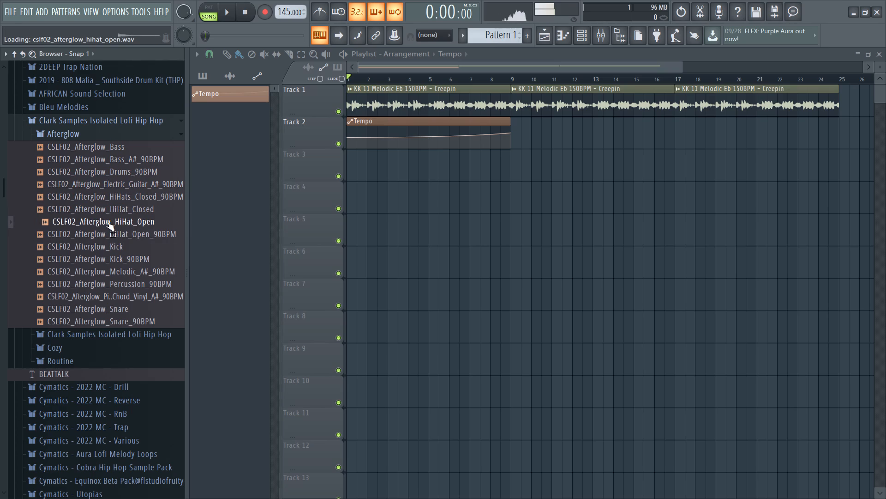
click(107, 231)
click(102, 246)
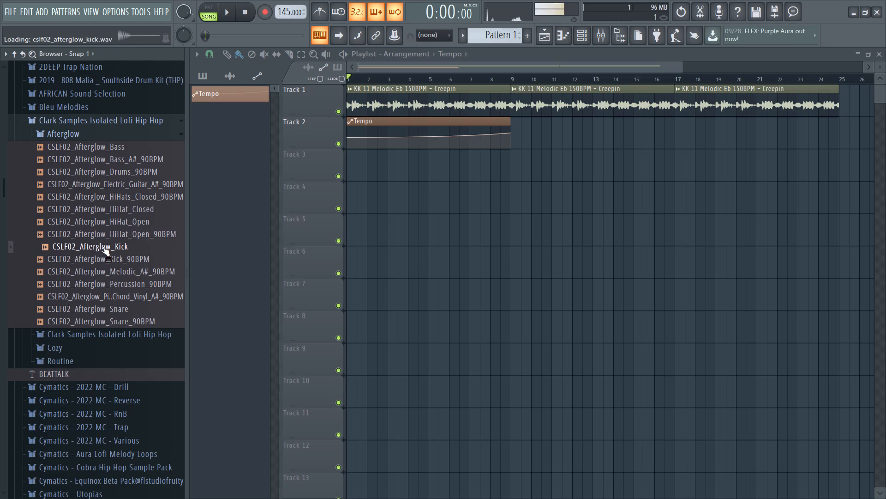
click(98, 257)
click(98, 274)
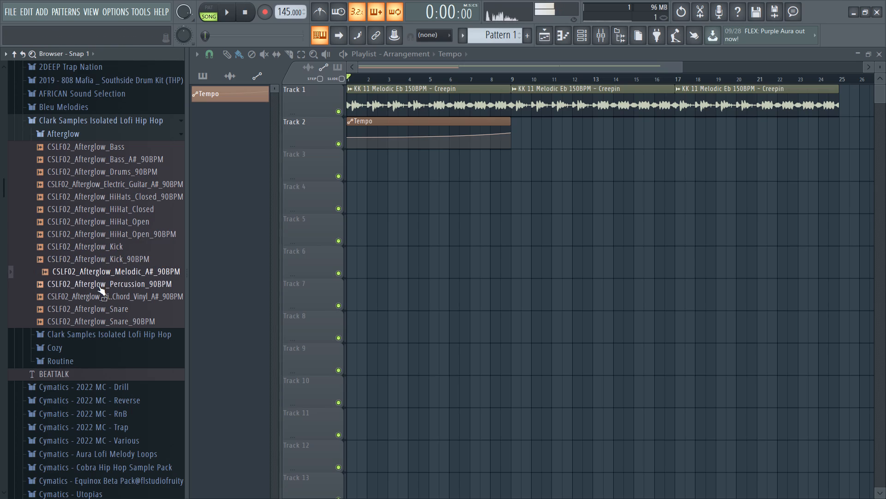
click(98, 285)
click(98, 294)
click(96, 311)
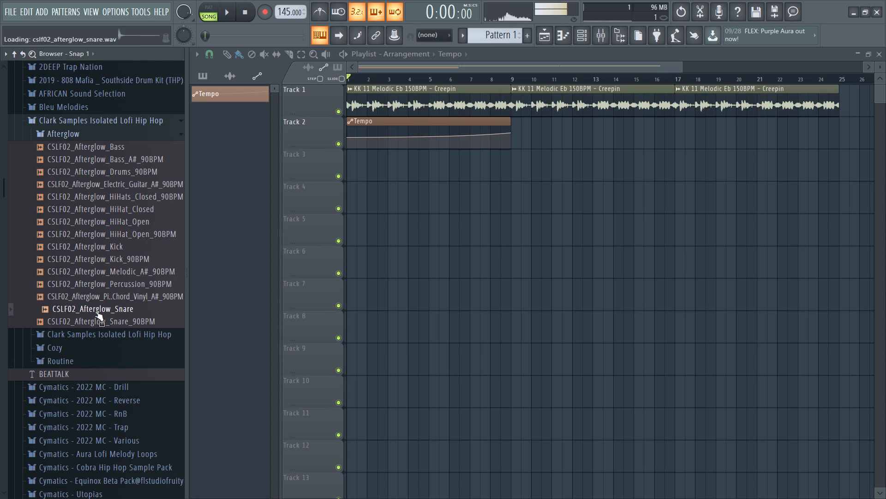
click(98, 318)
click(124, 186)
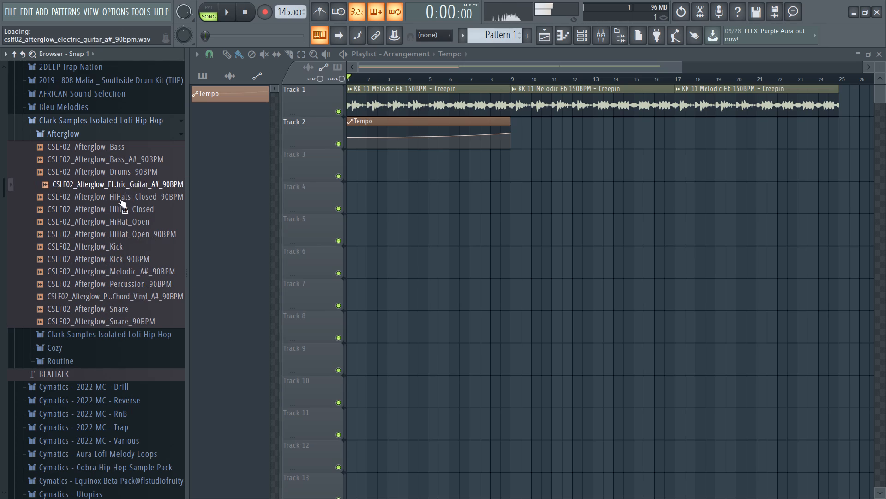
Audition CSLF02_Afterglow_Drums_90BPM and place it on Track 3 starting at bar 17.
click(124, 174)
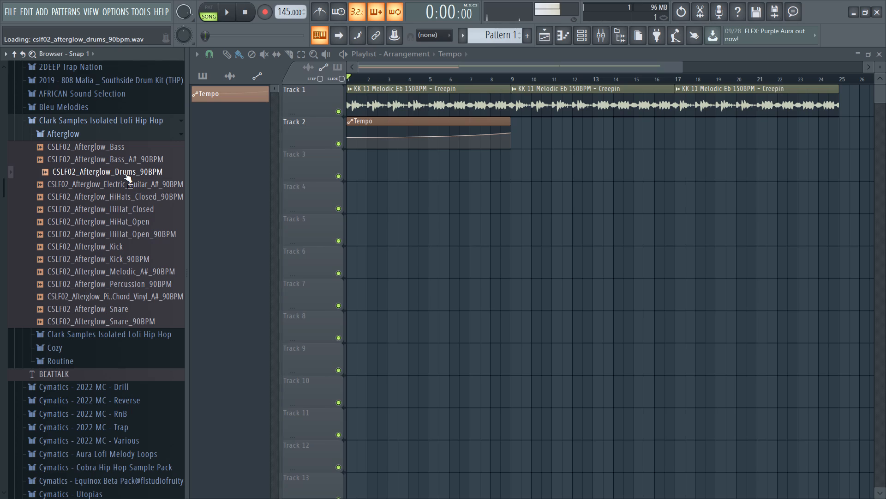
drag(125, 173, 580, 218)
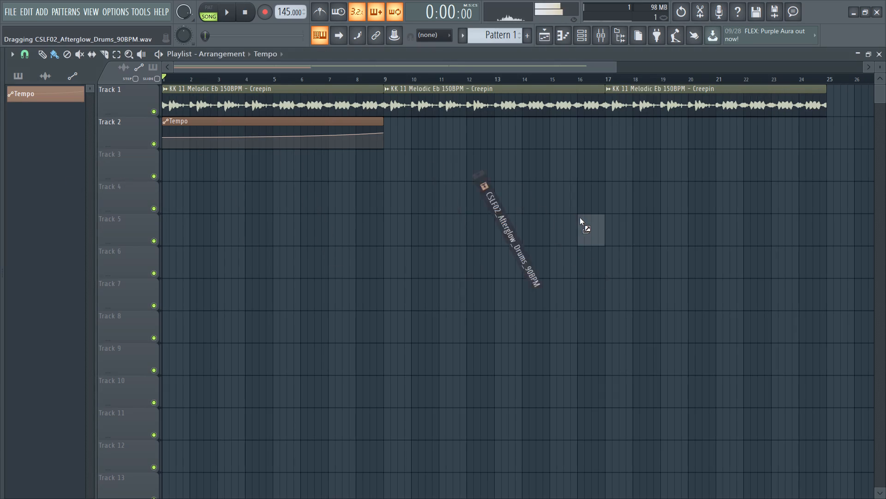
drag(580, 218, 595, 173)
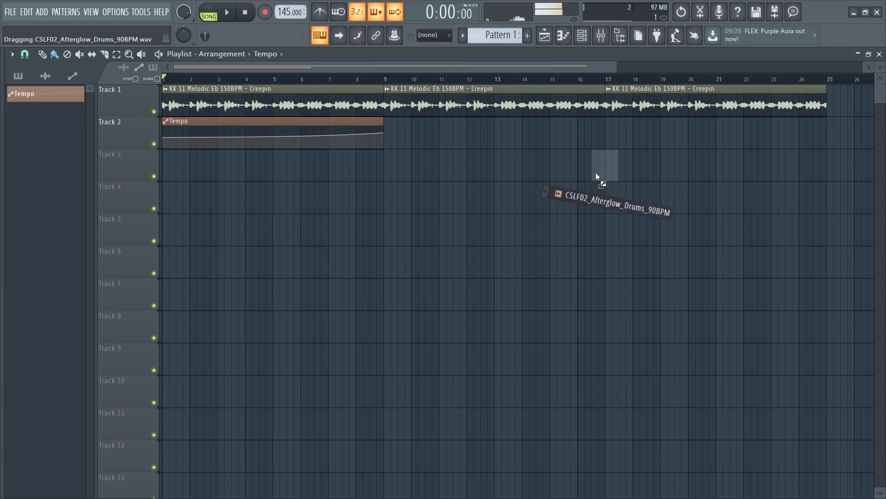
drag(595, 173, 604, 170)
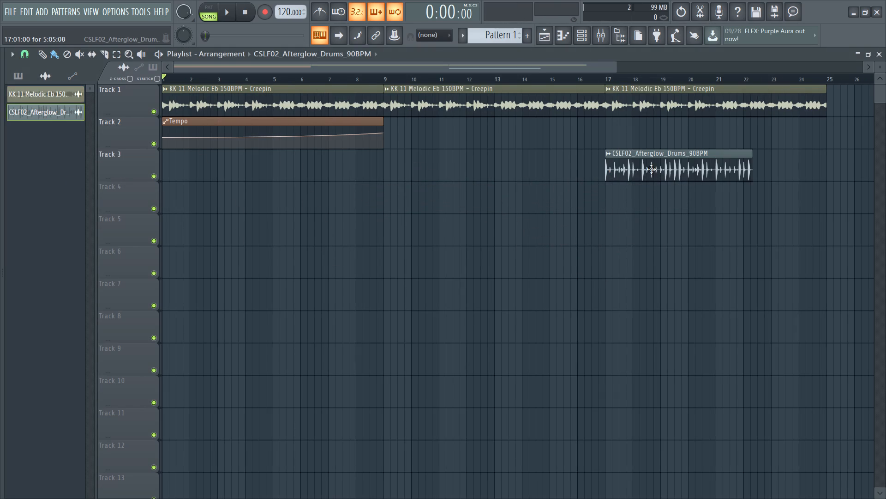
Check the Afterglow drums clip's channel settings, and play the arrangement briefly from bar 17 to hear the drums against the melody.
double_click(651, 168)
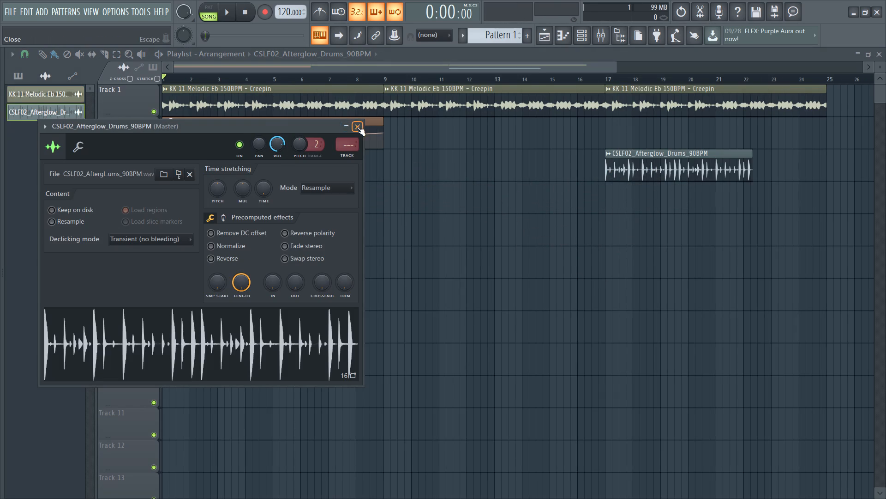
click(357, 127)
click(605, 77)
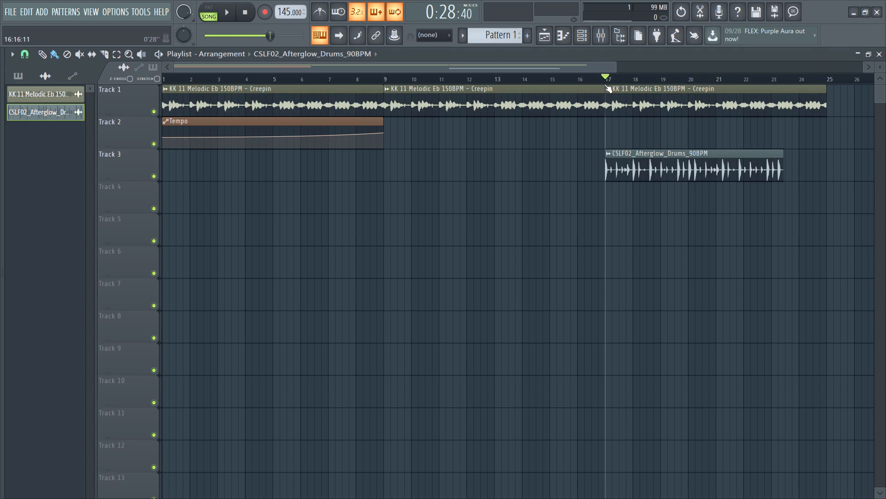
key(space)
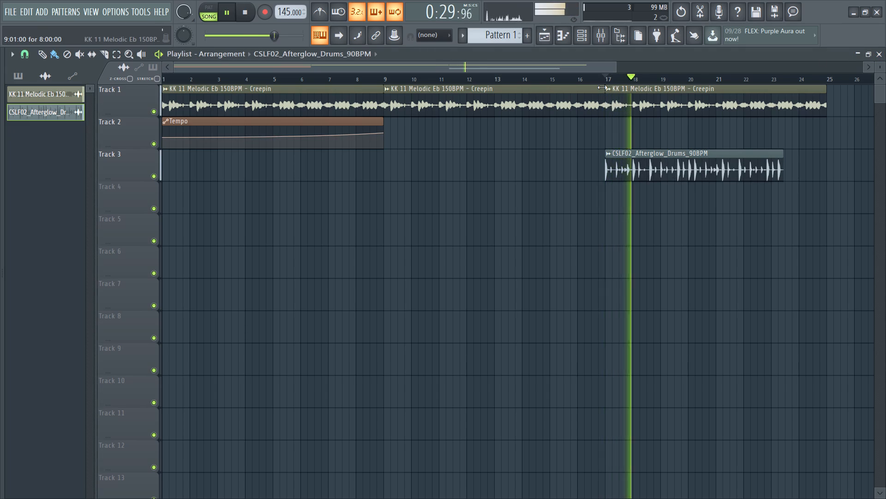
key(space)
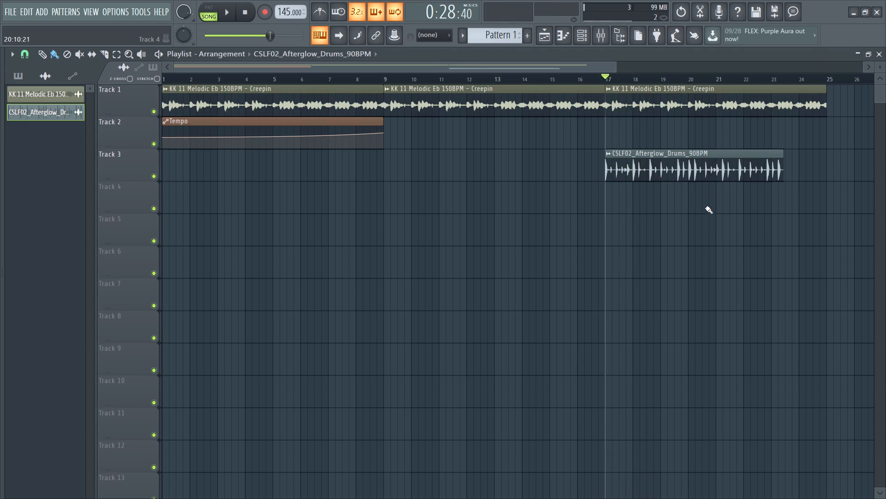
Delete the Afterglow drums clip from Track 3 and play the melody alone from bar 17.
right_click(660, 174)
key(space)
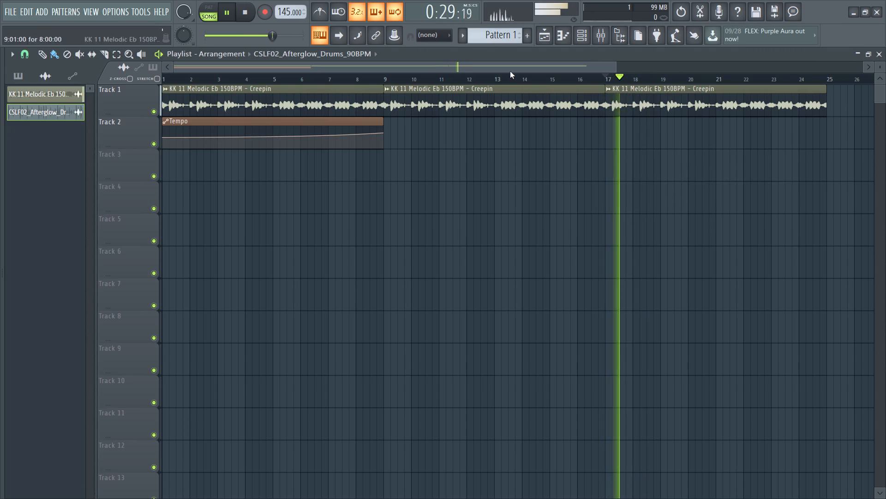
Place the CSLF02_Afterglow_Drums_90BPM clip on Track 5, replacing the first placement with one starting at bar 15.
click(65, 109)
click(515, 216)
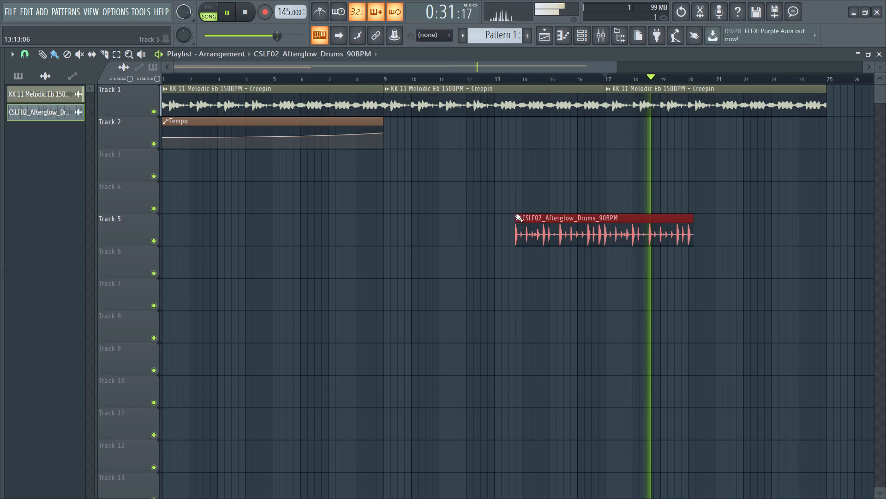
right_click(552, 230)
right_click(552, 230)
click(552, 229)
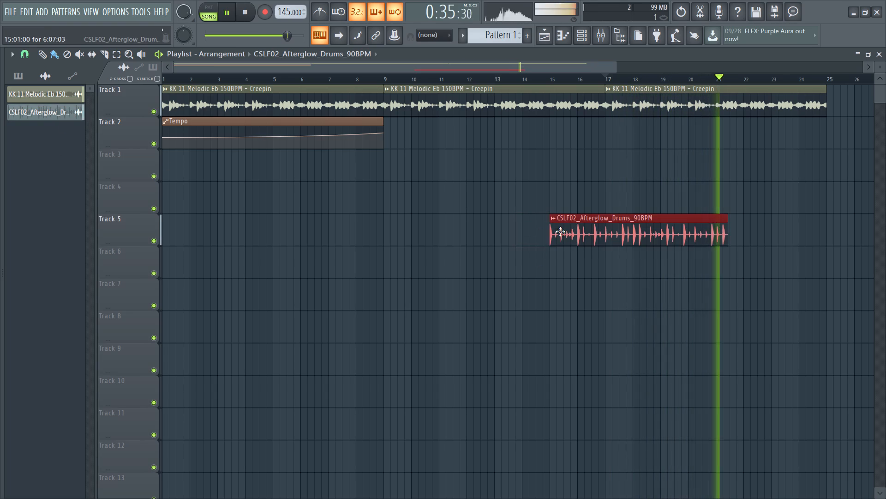
click(560, 231)
Check the Afterglow drums clip's channel settings with playback stopped, and delete the clip from Track 5.
double_click(563, 229)
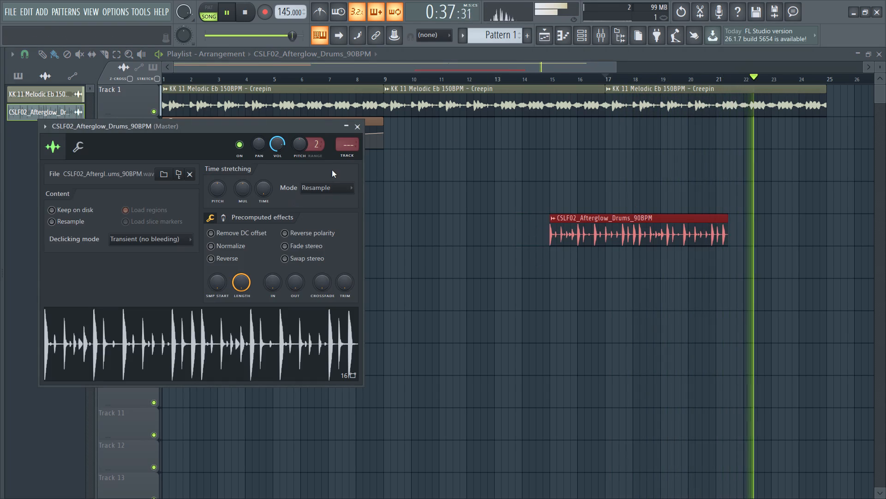
key(space)
click(359, 125)
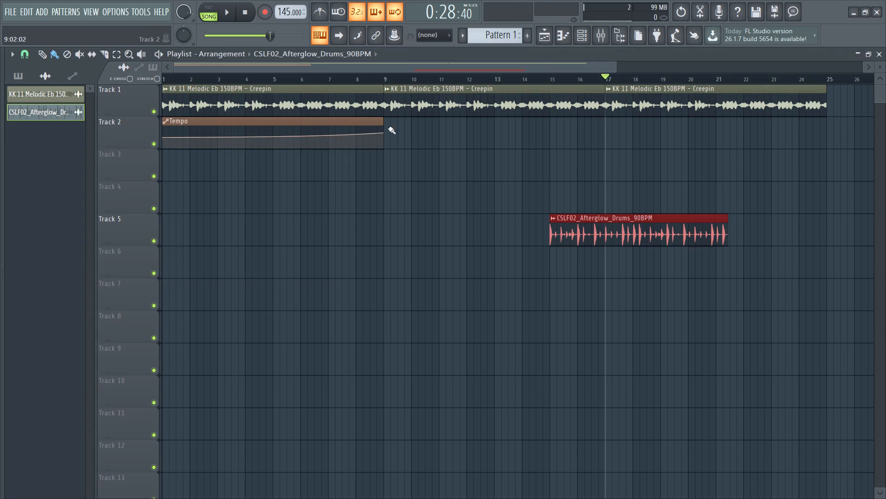
right_click(647, 238)
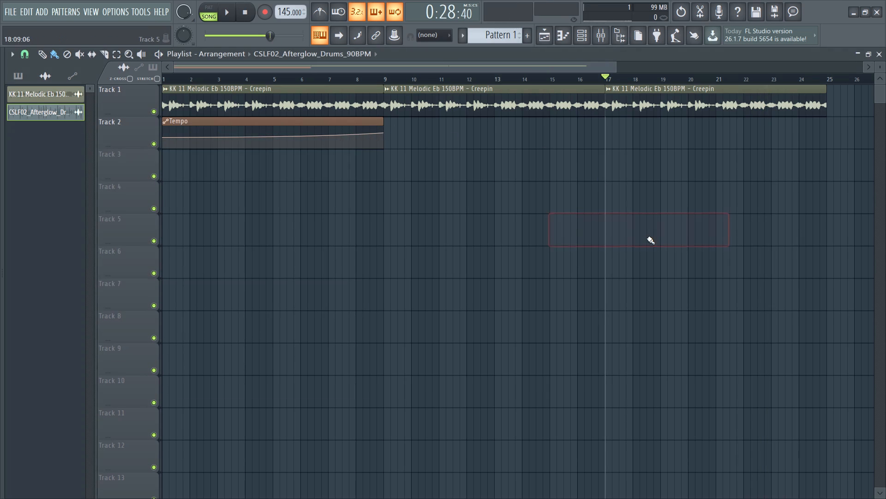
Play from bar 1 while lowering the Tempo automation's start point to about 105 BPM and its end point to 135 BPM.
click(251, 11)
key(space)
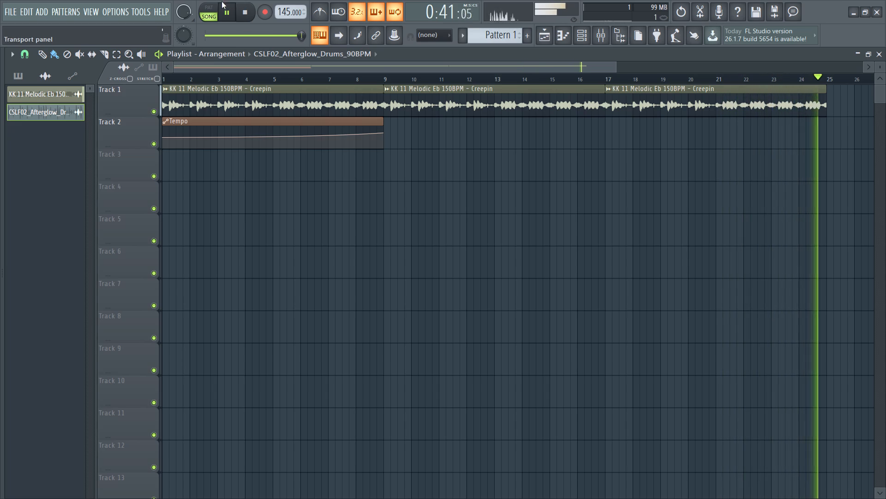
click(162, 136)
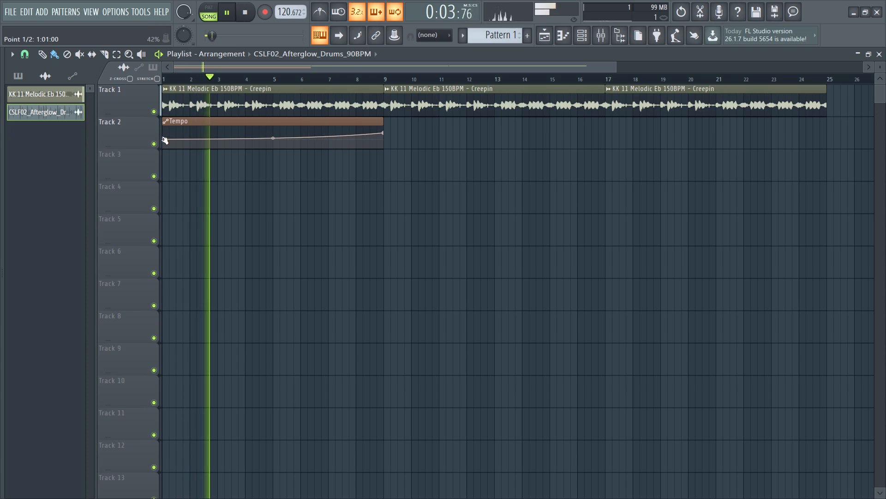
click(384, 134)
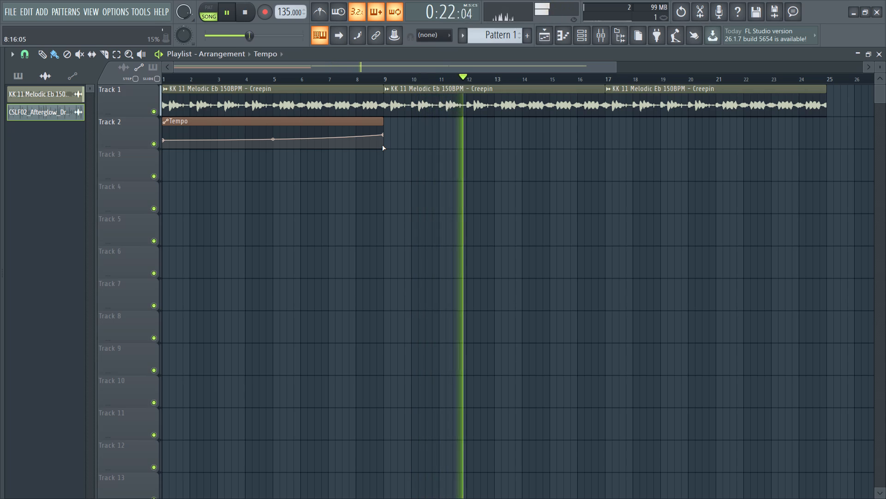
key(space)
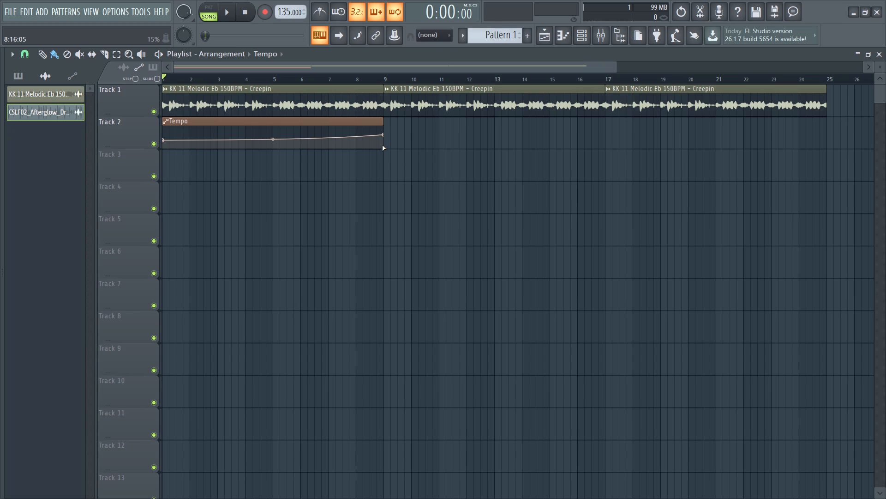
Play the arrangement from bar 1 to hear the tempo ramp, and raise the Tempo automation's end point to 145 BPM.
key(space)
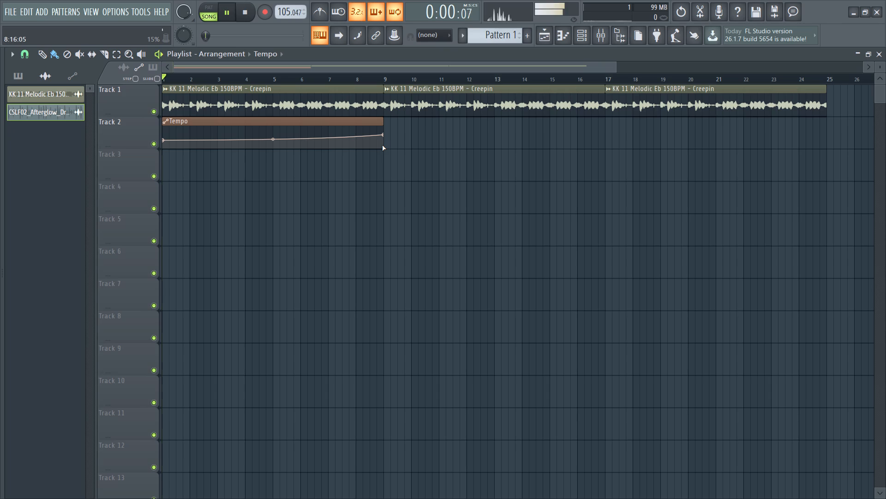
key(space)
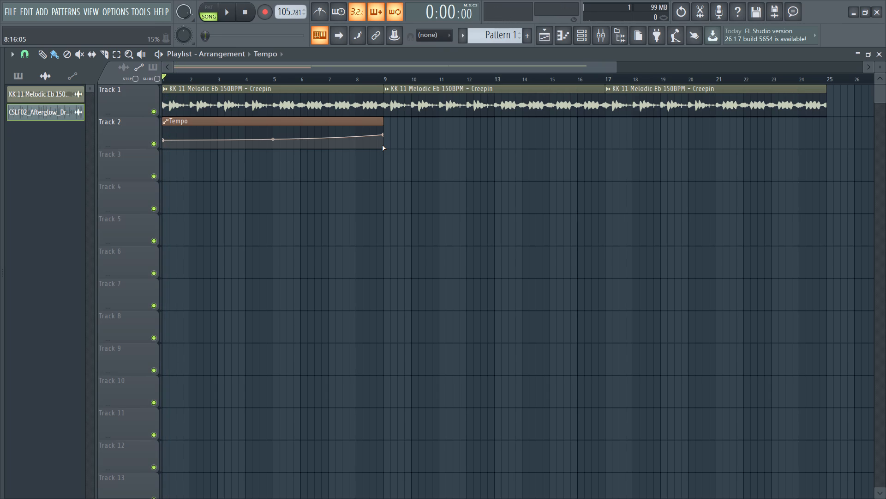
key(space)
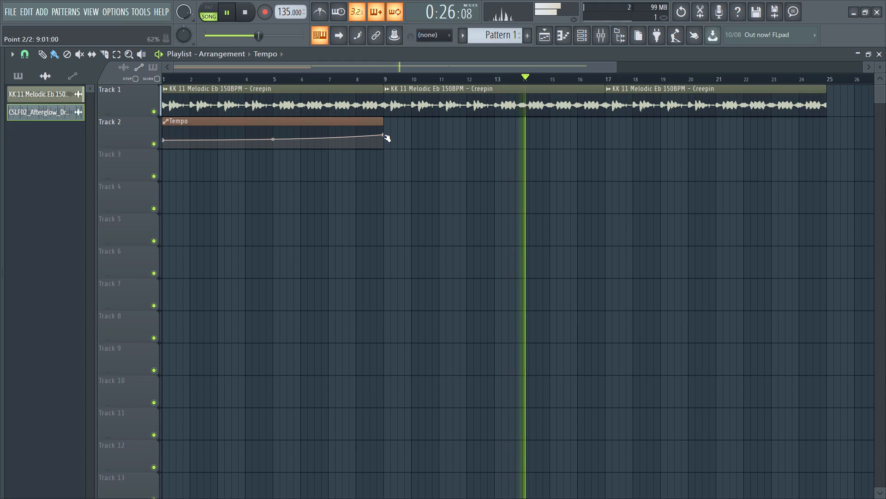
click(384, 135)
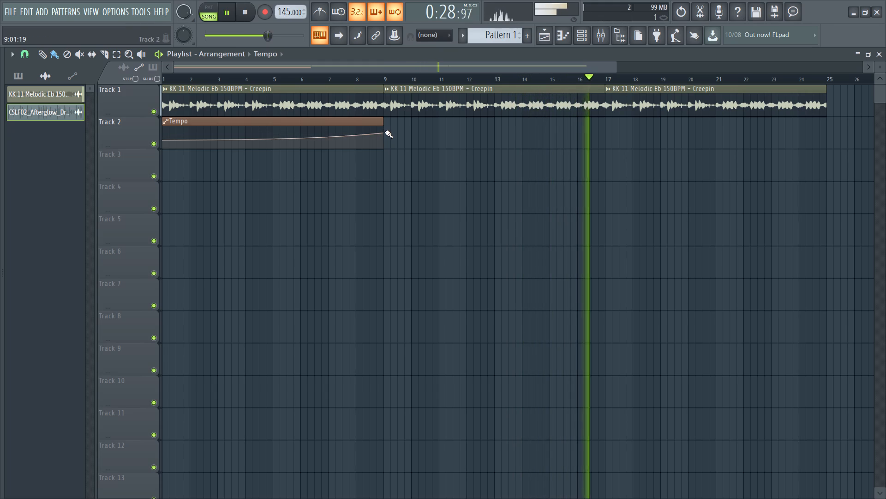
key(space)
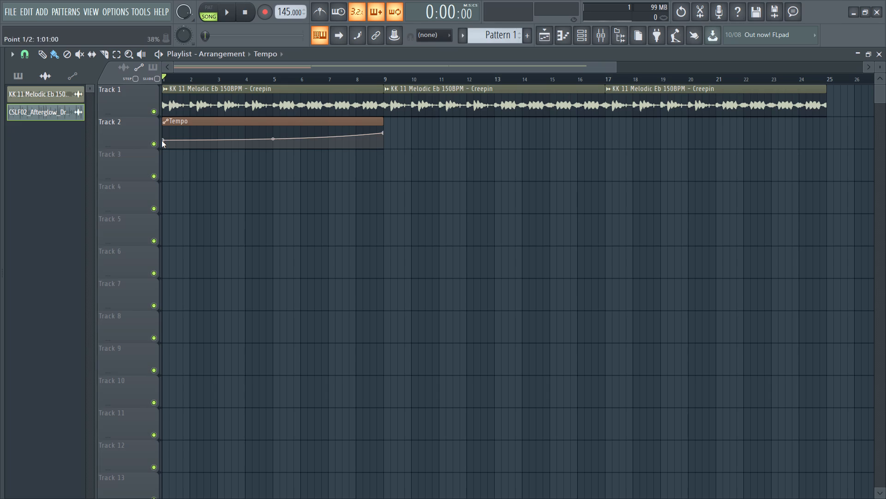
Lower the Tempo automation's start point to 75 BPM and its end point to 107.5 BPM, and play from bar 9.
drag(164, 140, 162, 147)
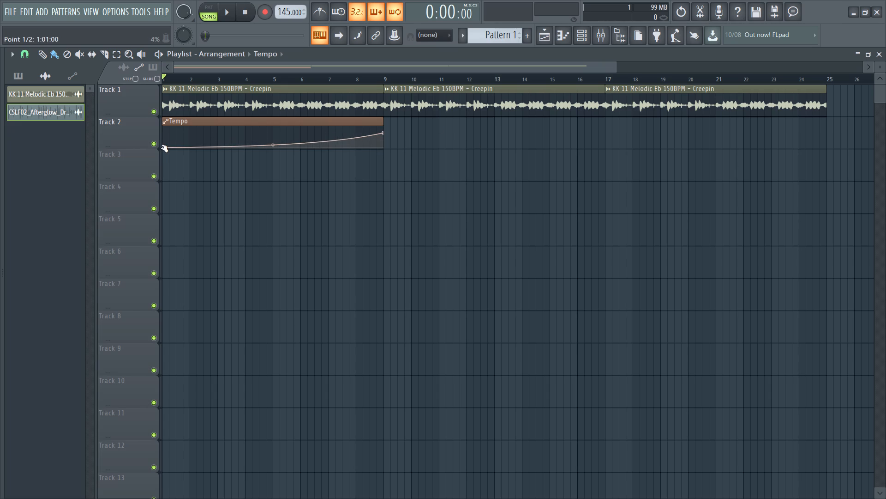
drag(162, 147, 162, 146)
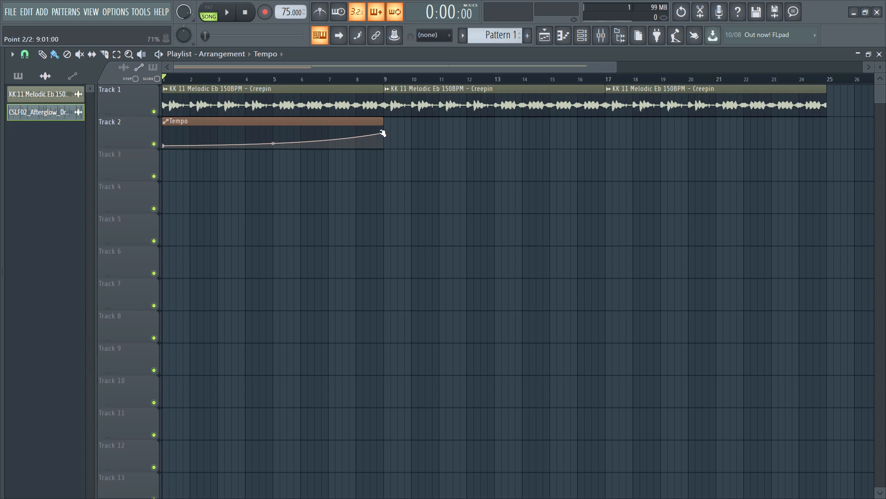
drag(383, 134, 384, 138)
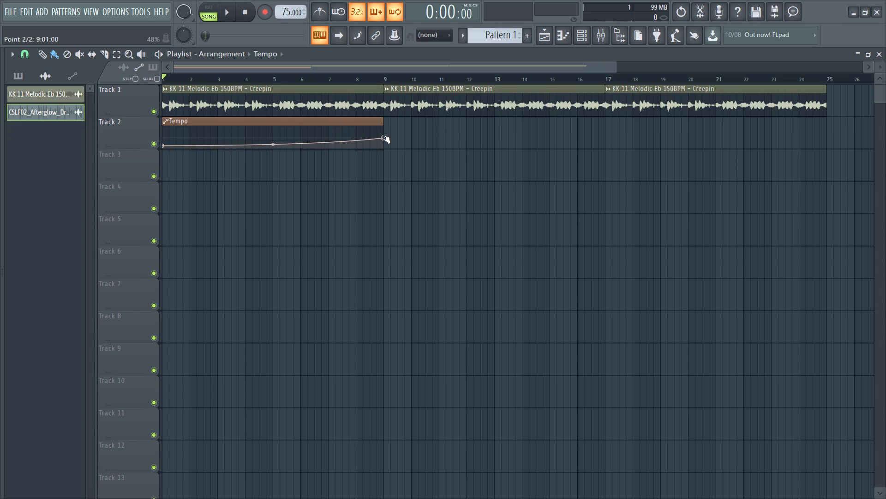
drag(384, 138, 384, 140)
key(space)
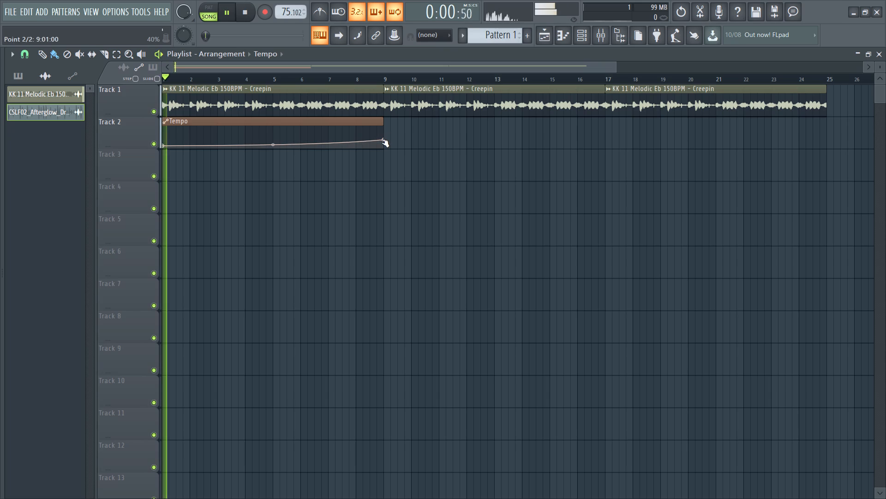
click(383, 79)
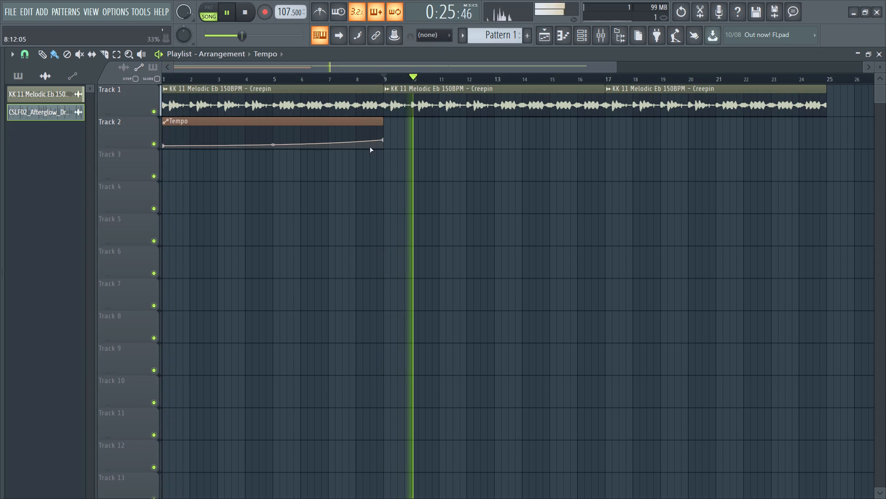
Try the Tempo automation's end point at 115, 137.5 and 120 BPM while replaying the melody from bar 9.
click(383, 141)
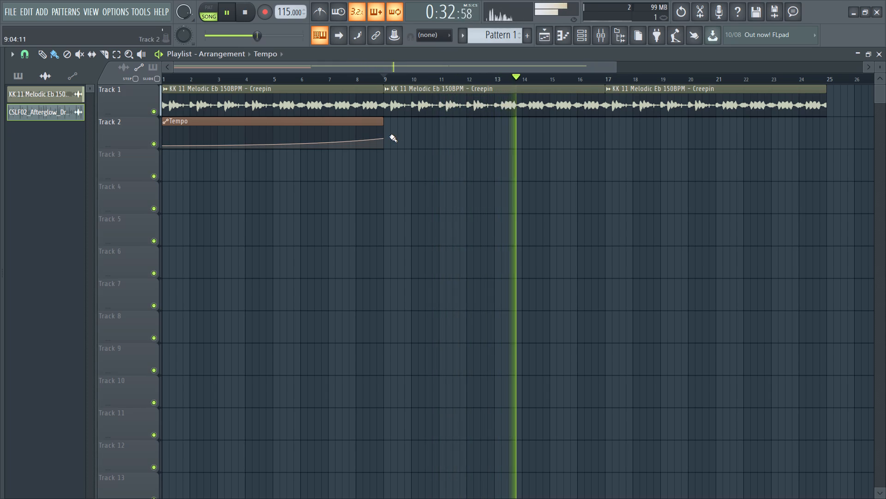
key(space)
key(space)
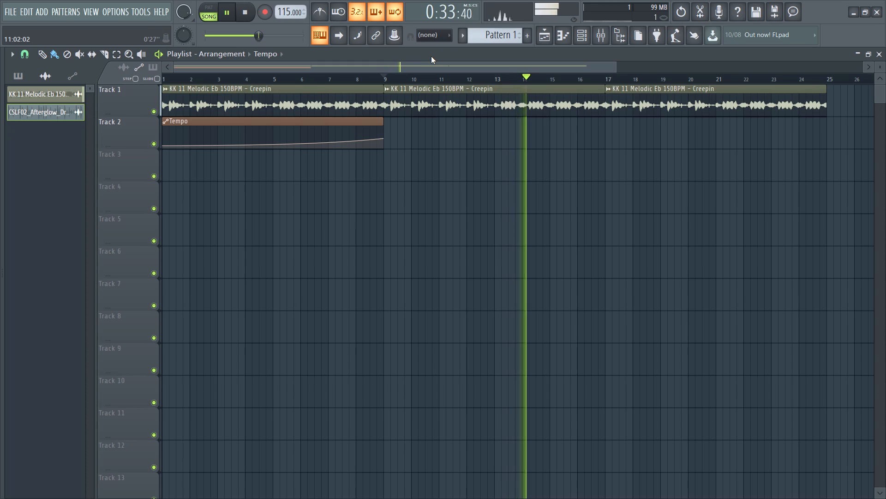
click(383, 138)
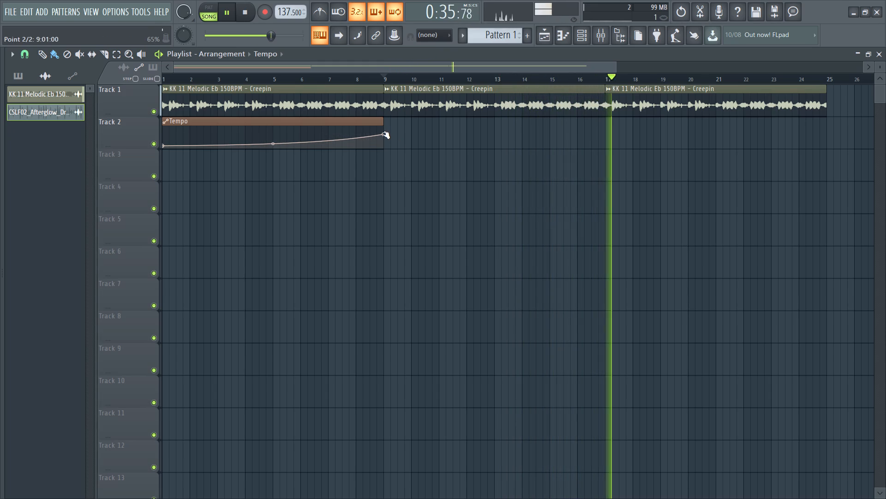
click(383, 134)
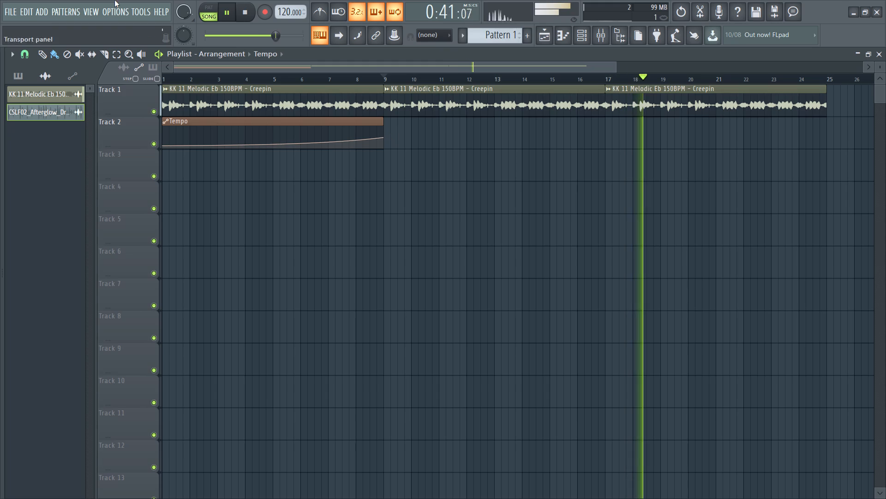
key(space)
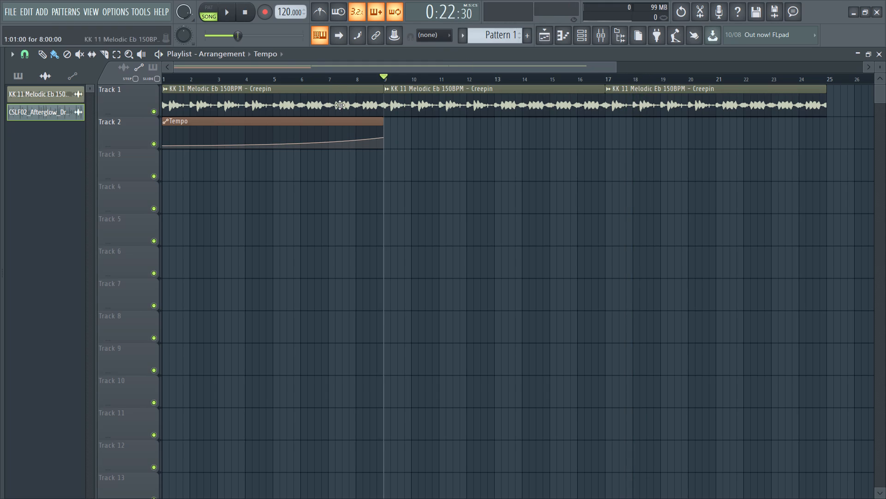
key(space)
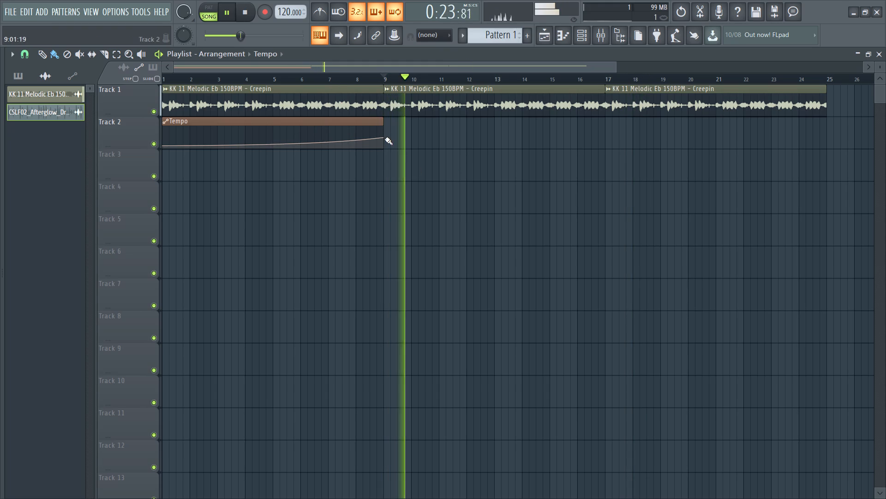
Raise the Tempo automation's start point and set its end point to 147.5 BPM while the melody plays.
drag(384, 138, 384, 133)
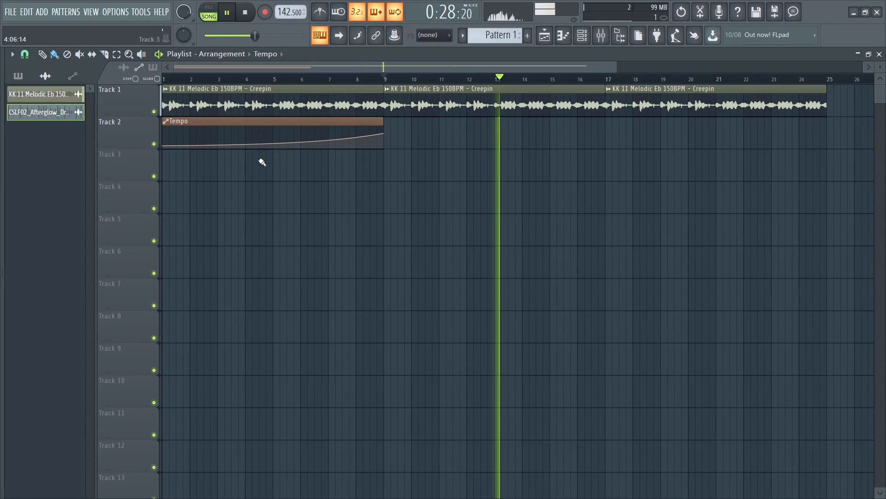
drag(164, 147, 161, 141)
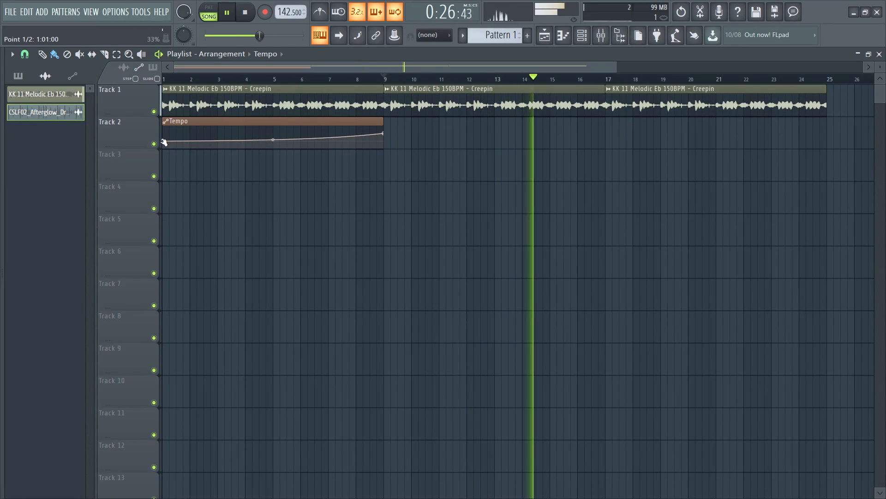
drag(161, 141, 161, 140)
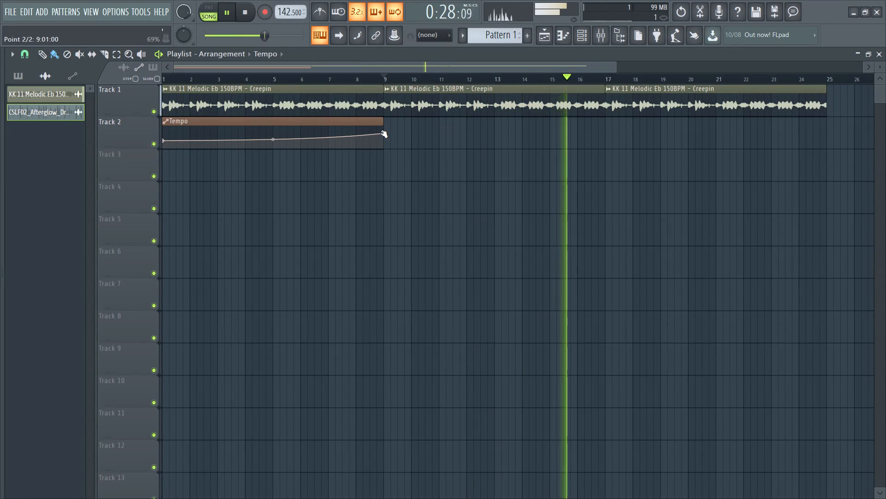
click(383, 134)
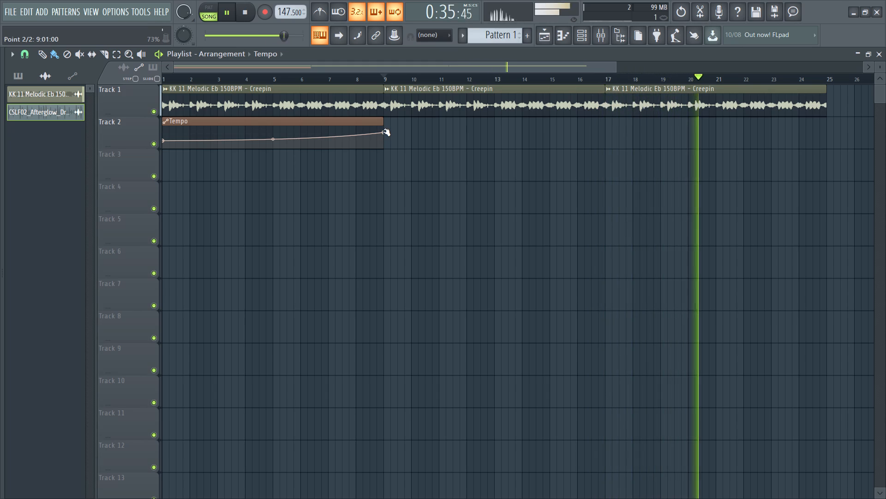
Listen to the adjusted tempo by replaying the melody from bar 9 and the whole ramp from bar 1.
key(space)
key(space)
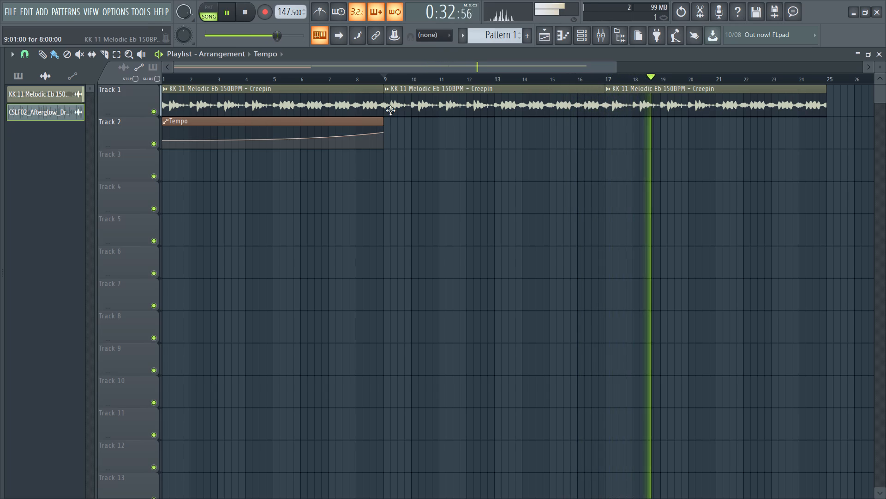
key(space)
key(space)
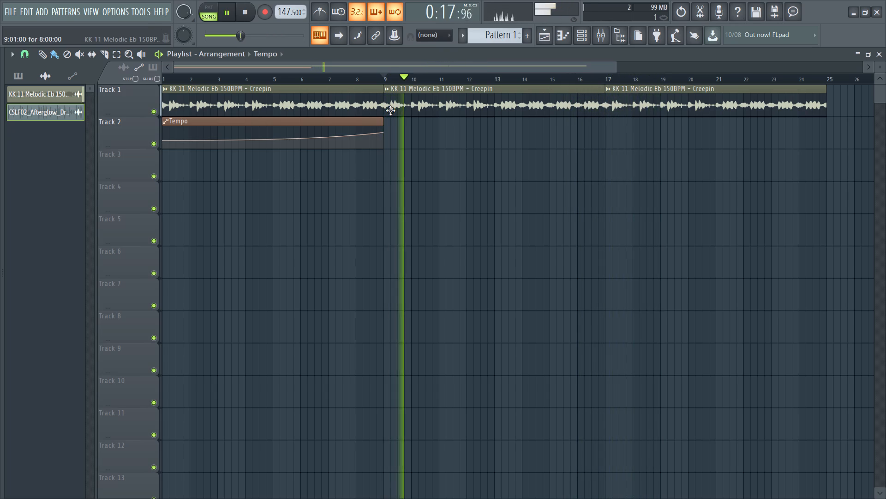
key(space)
drag(172, 78, 33, 95)
key(space)
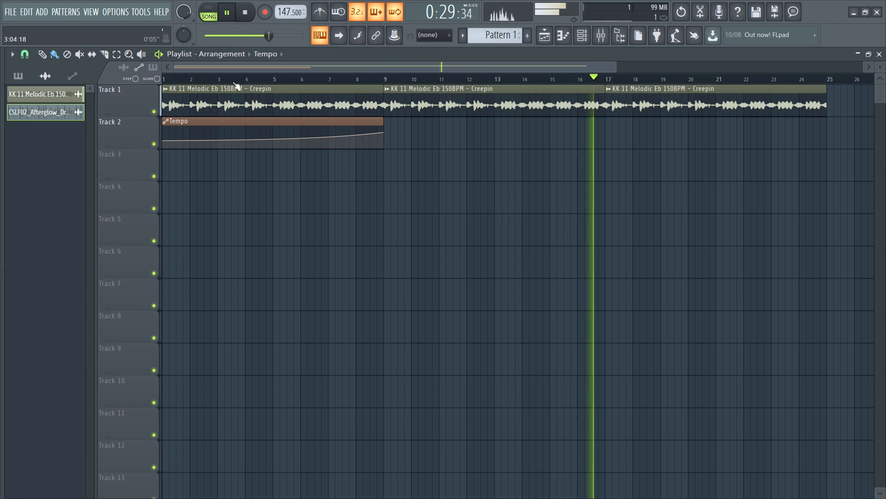
Route the KK 11 Melodic Eb 150BPM - Creepin channel to mixer track Insert 9 and close its channel settings.
double_click(362, 103)
double_click(364, 101)
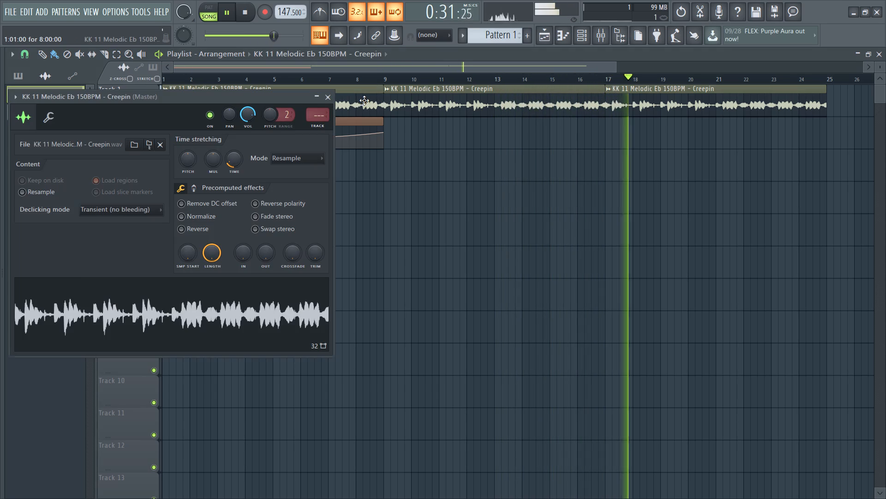
scroll(315, 112, up, 5)
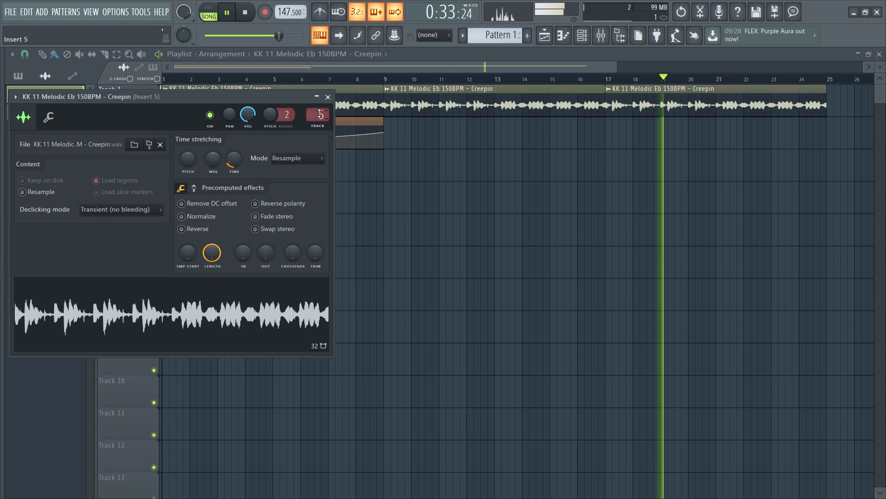
scroll(319, 114, up, 5)
scroll(322, 111, down, 1)
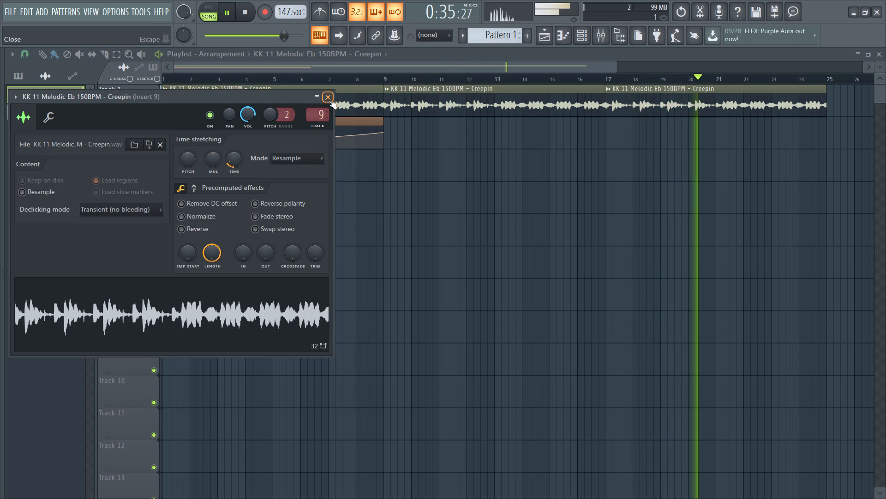
click(329, 99)
Load Gross Beat into the first effect slot of mixer track Insert 9.
click(608, 34)
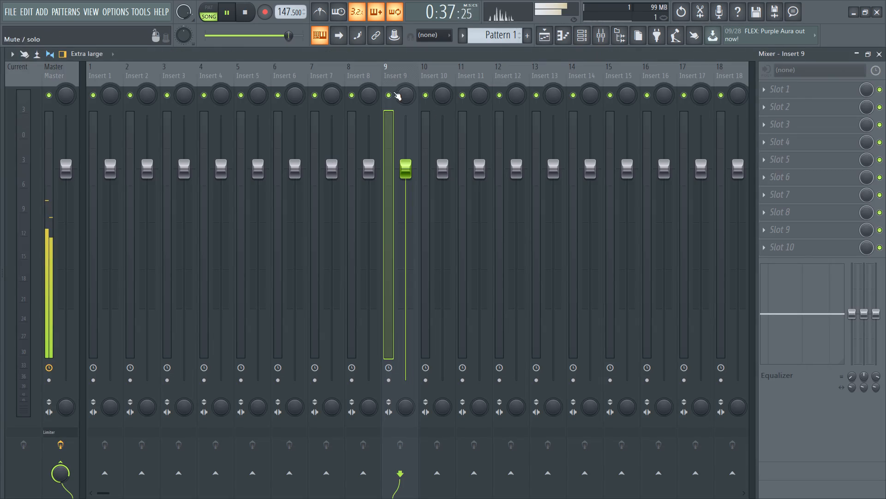
click(783, 91)
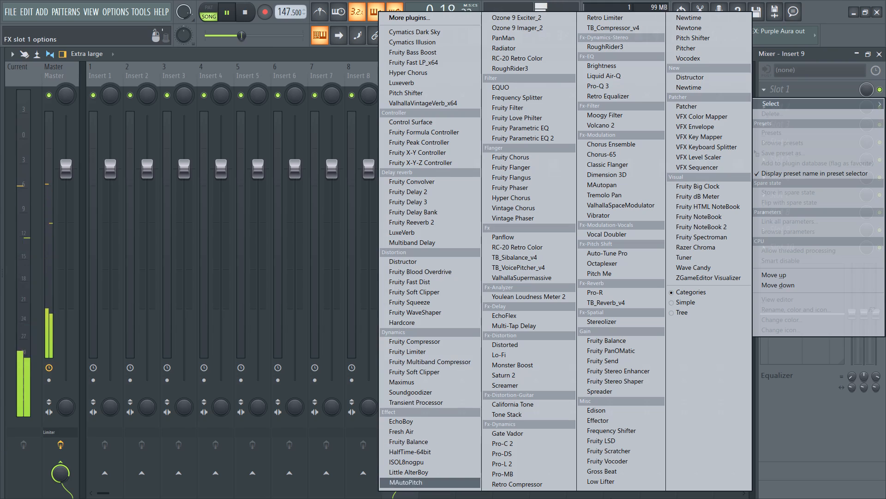
click(624, 470)
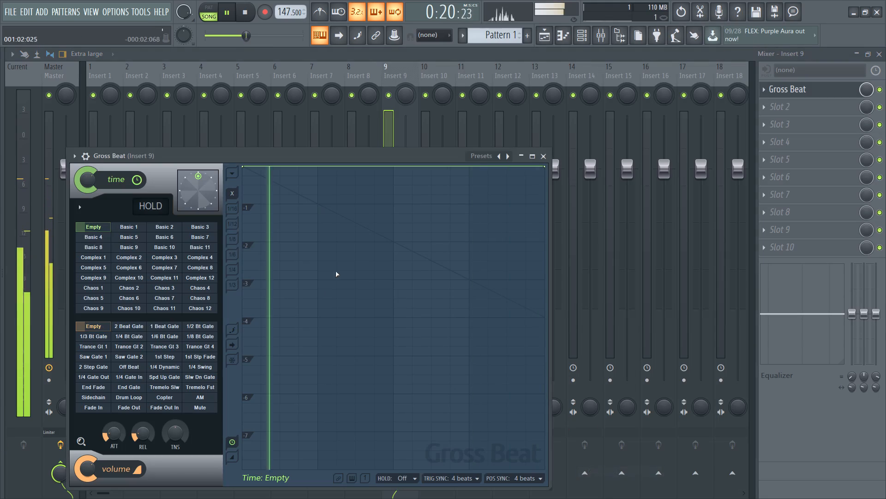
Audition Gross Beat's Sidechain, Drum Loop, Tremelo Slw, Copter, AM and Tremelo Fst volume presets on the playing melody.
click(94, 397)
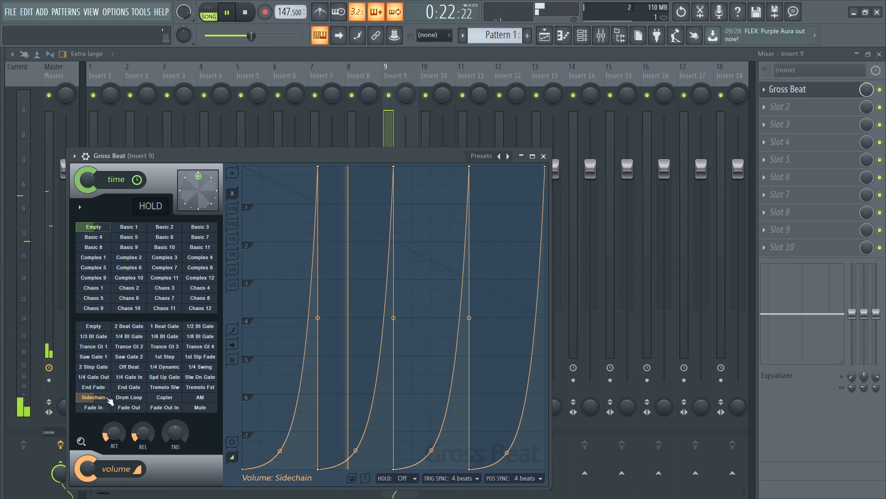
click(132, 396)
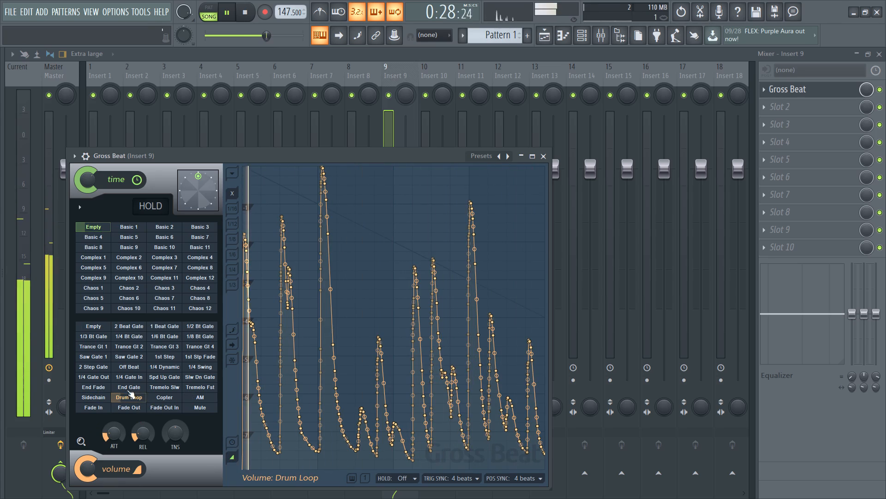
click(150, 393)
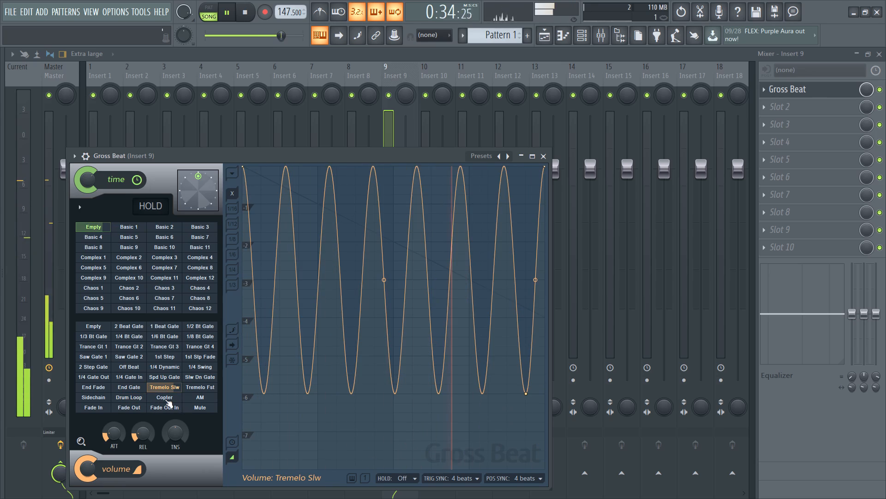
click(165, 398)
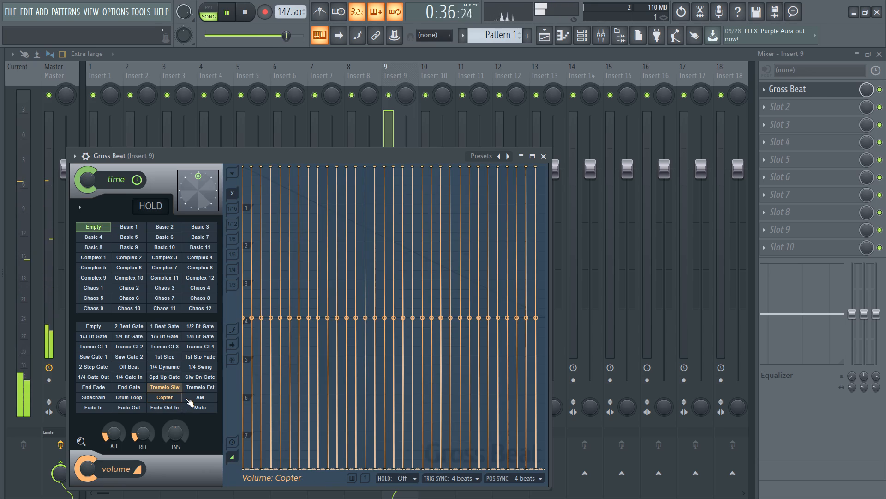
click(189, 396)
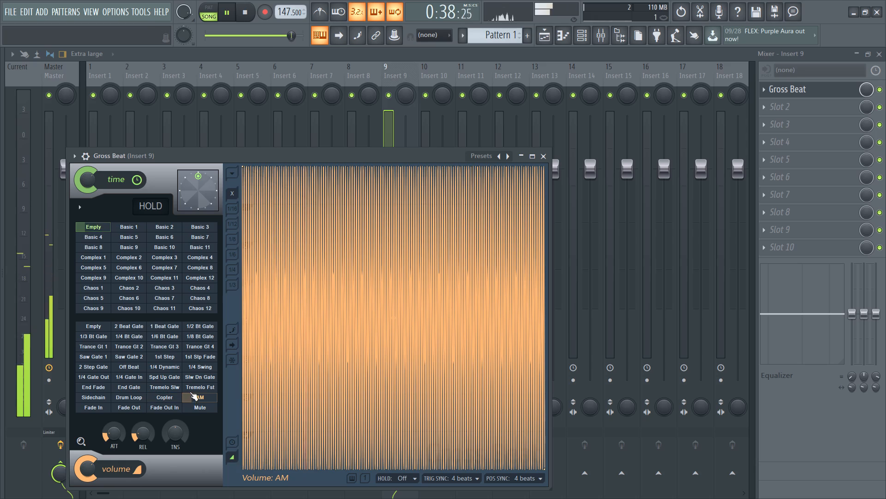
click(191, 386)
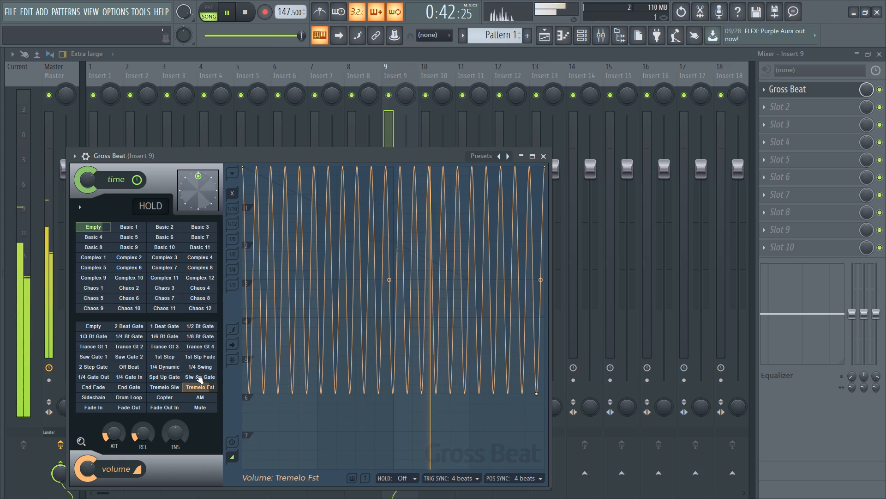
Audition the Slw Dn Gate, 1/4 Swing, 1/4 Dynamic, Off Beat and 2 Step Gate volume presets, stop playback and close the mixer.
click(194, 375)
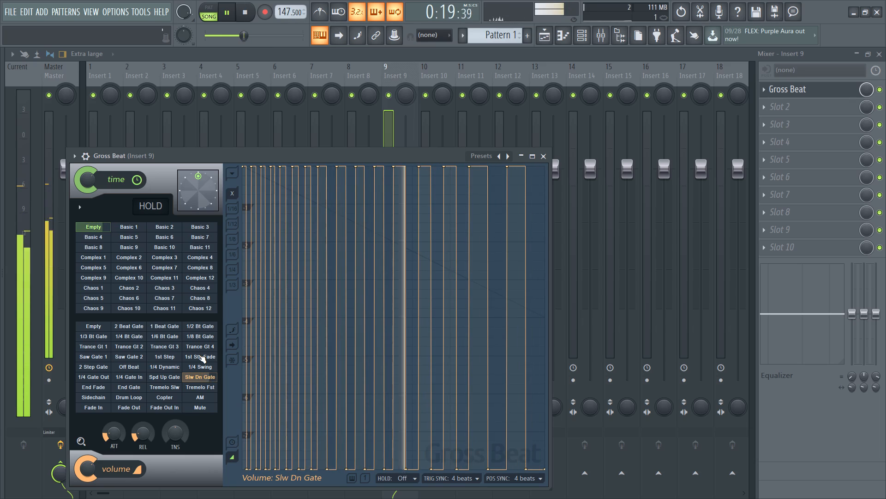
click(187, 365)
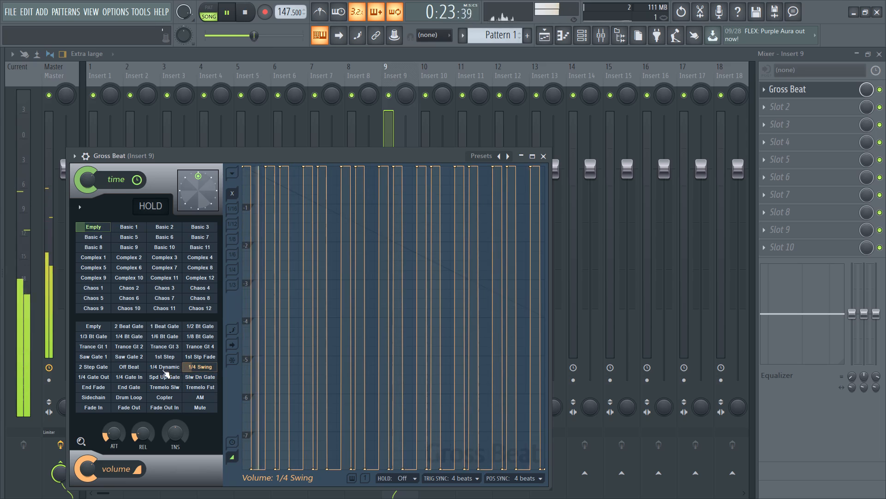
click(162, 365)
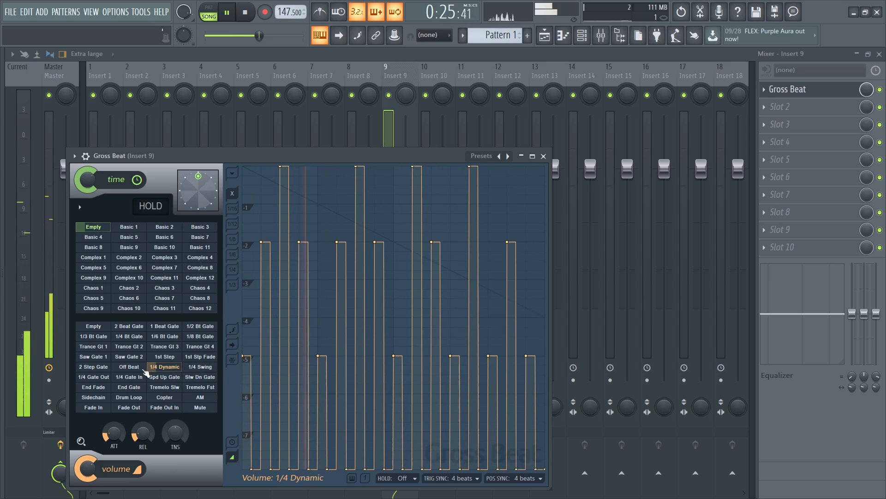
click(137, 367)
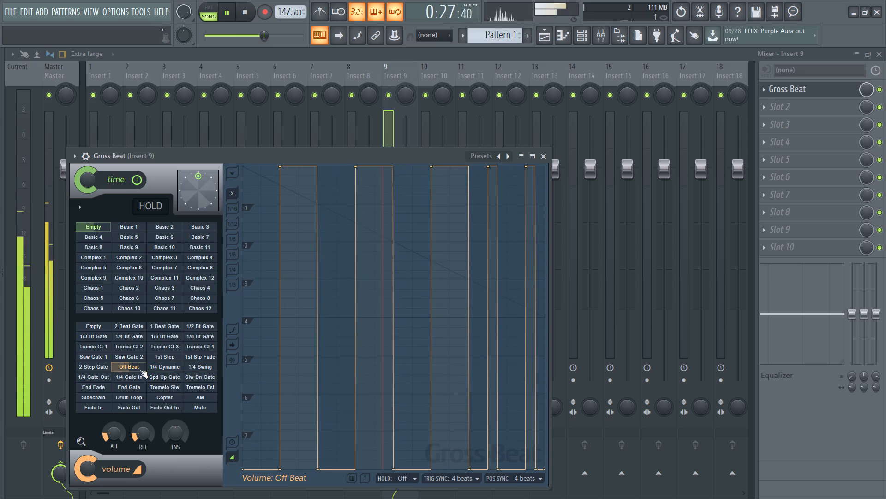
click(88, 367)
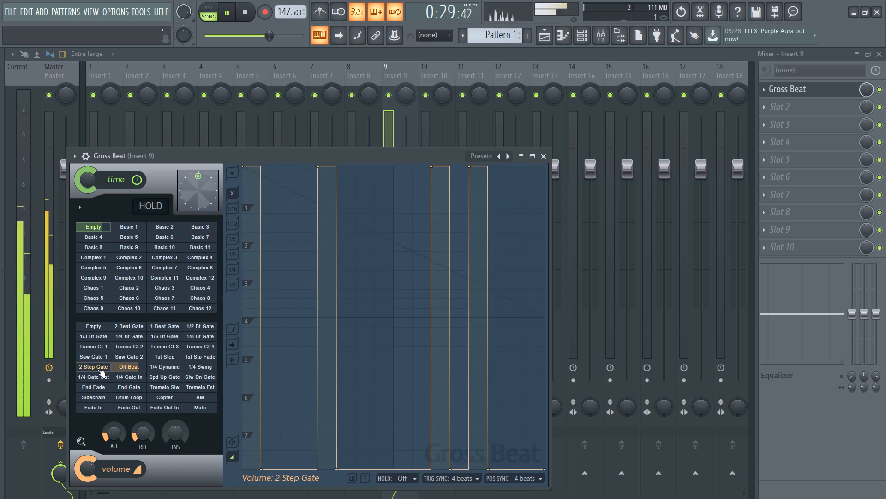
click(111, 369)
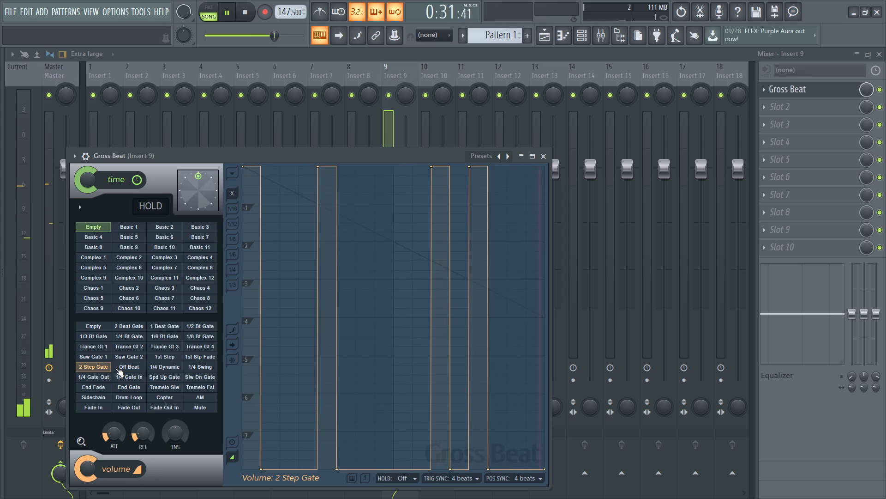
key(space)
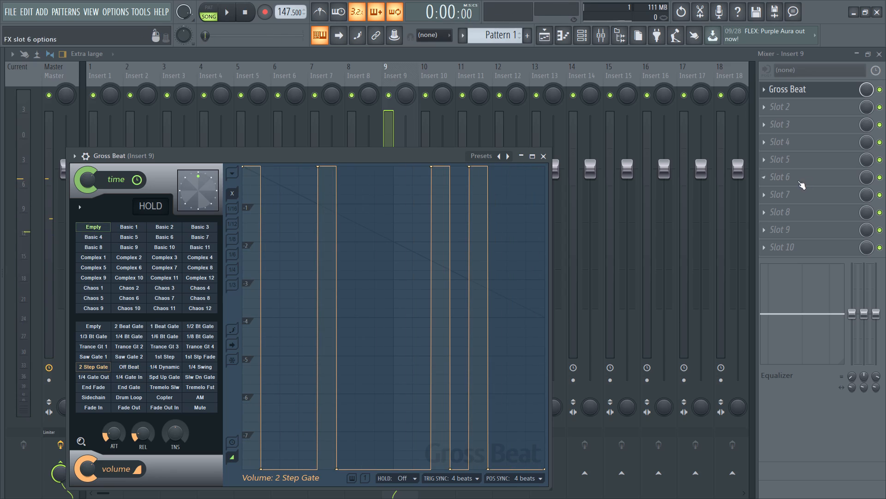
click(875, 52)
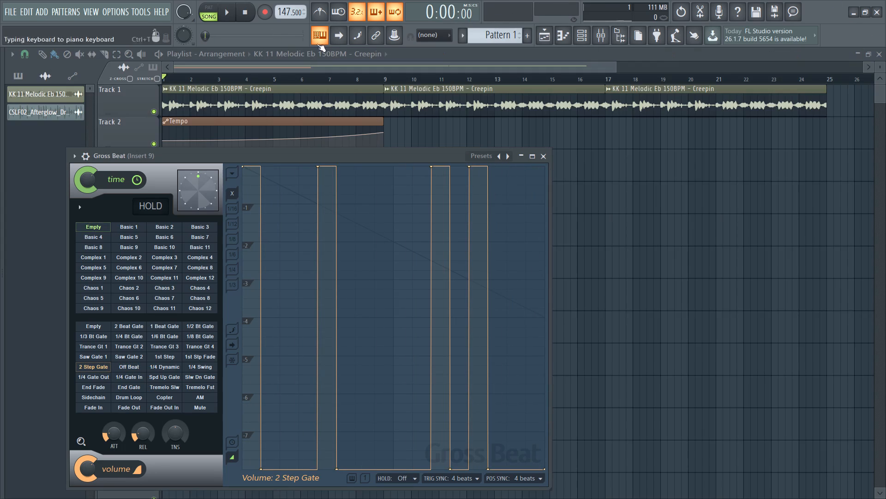
Select bars 9 to 25 of the playlist as the loop range and start playback from bar 9.
click(383, 79)
right_drag(383, 77, 824, 116)
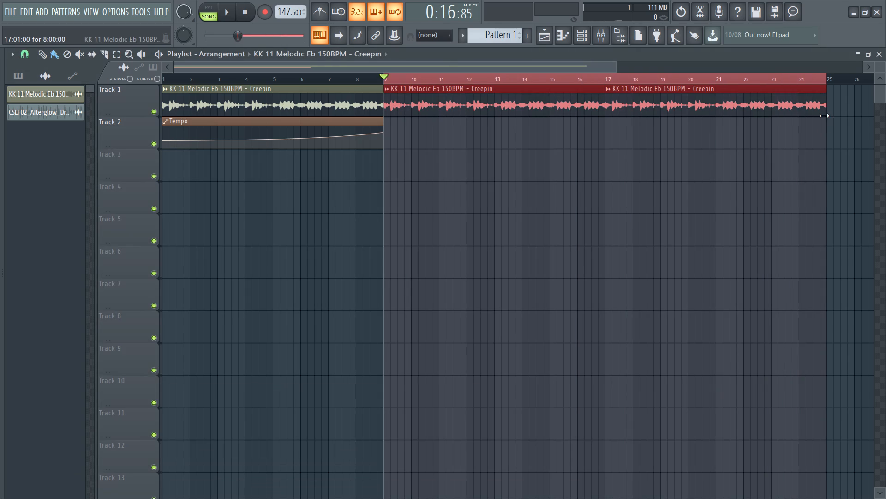
key(space)
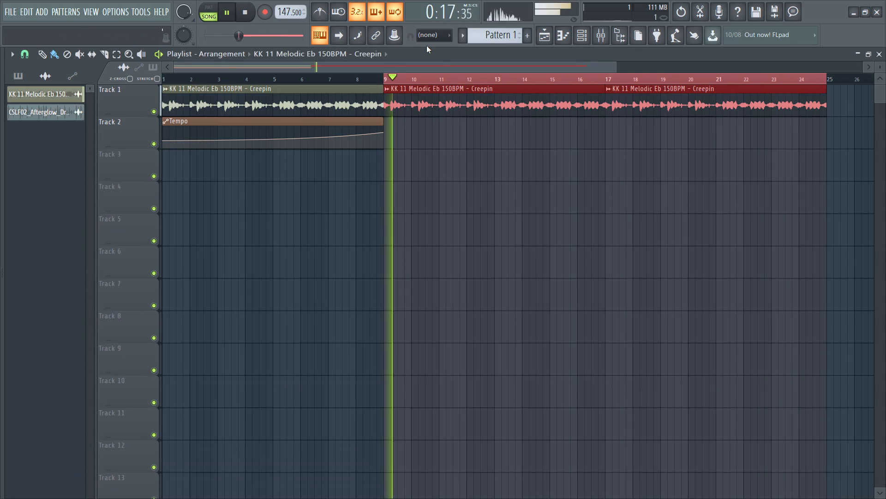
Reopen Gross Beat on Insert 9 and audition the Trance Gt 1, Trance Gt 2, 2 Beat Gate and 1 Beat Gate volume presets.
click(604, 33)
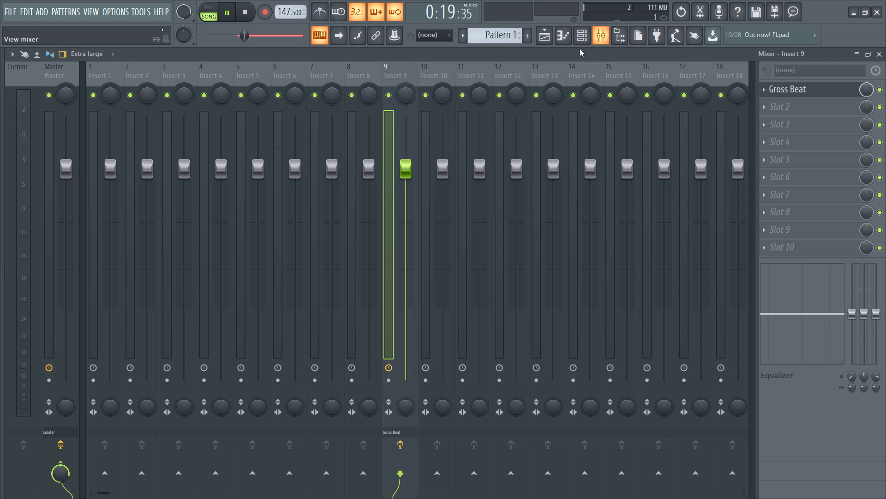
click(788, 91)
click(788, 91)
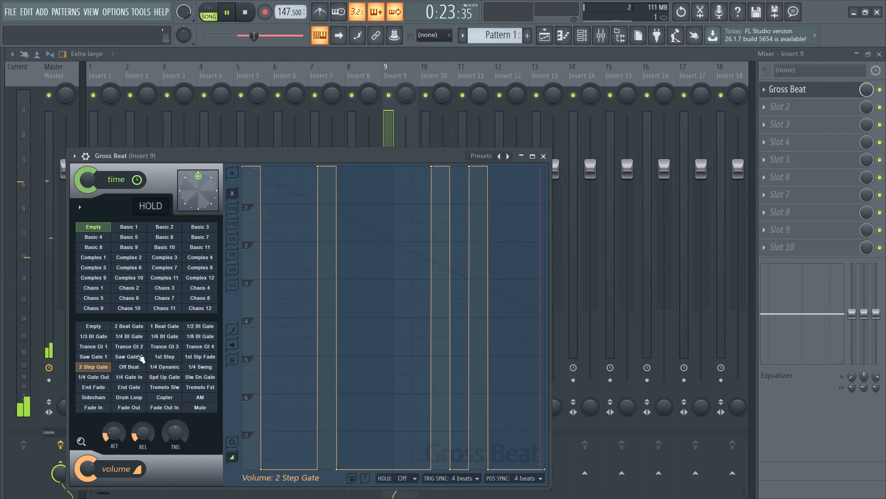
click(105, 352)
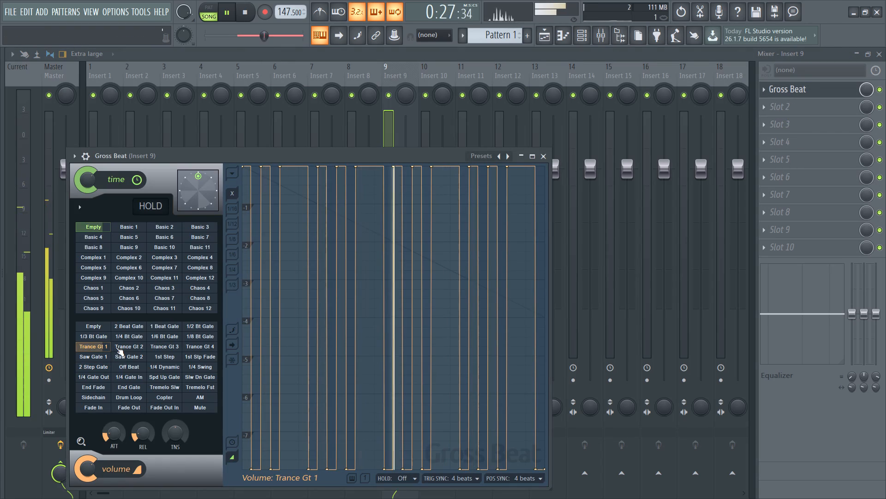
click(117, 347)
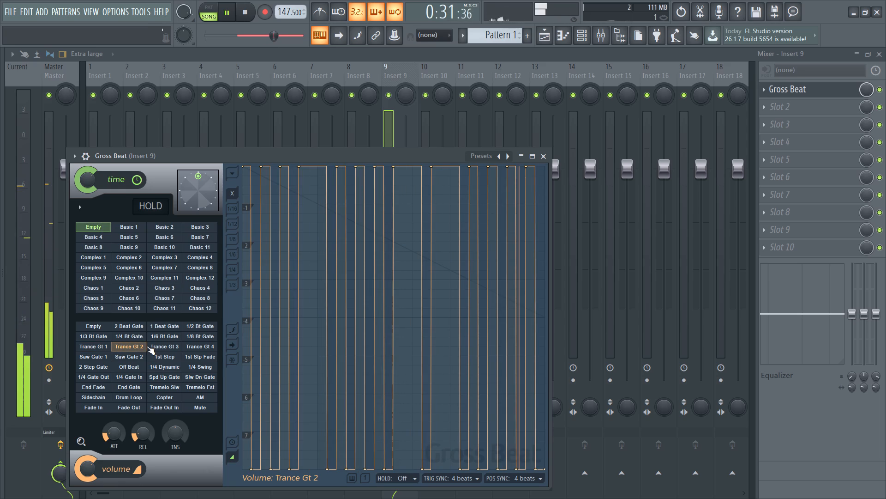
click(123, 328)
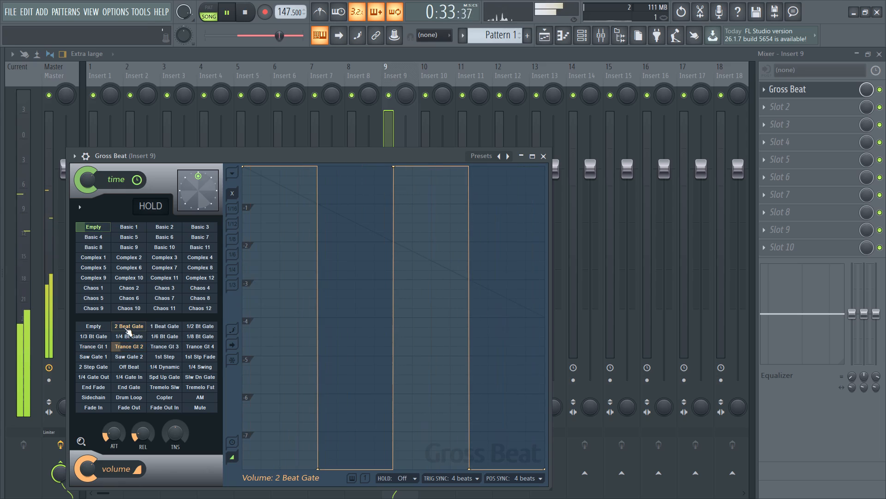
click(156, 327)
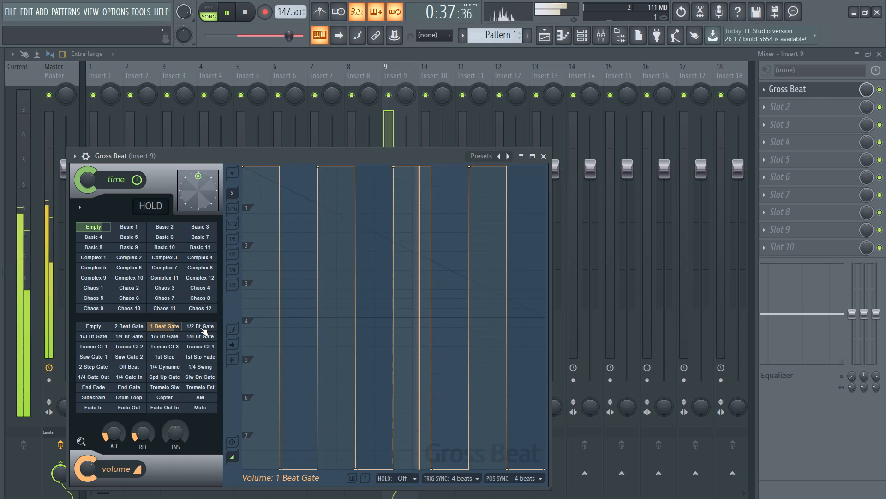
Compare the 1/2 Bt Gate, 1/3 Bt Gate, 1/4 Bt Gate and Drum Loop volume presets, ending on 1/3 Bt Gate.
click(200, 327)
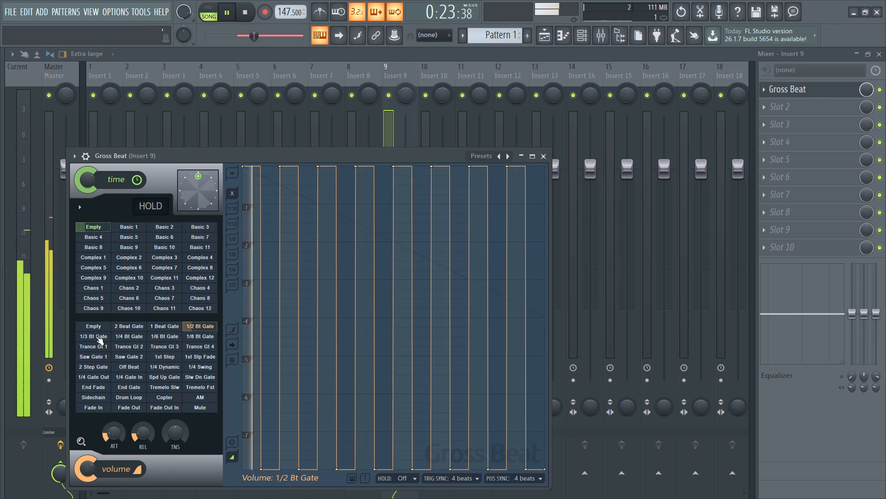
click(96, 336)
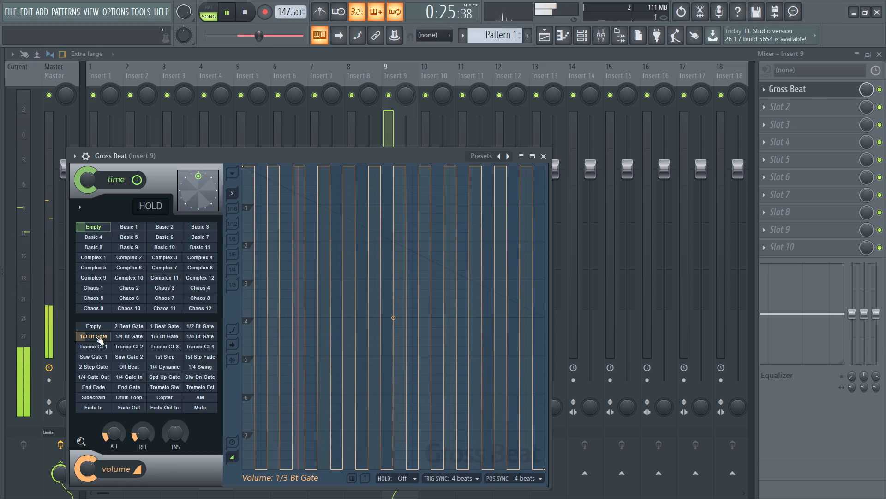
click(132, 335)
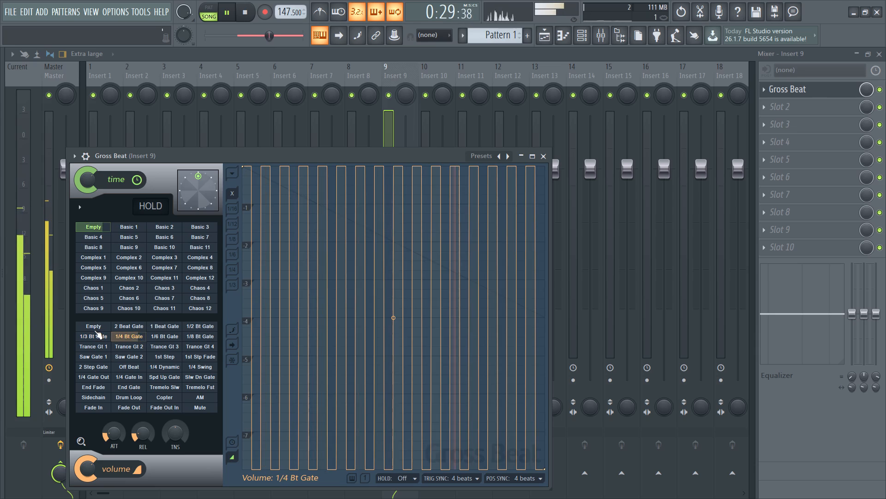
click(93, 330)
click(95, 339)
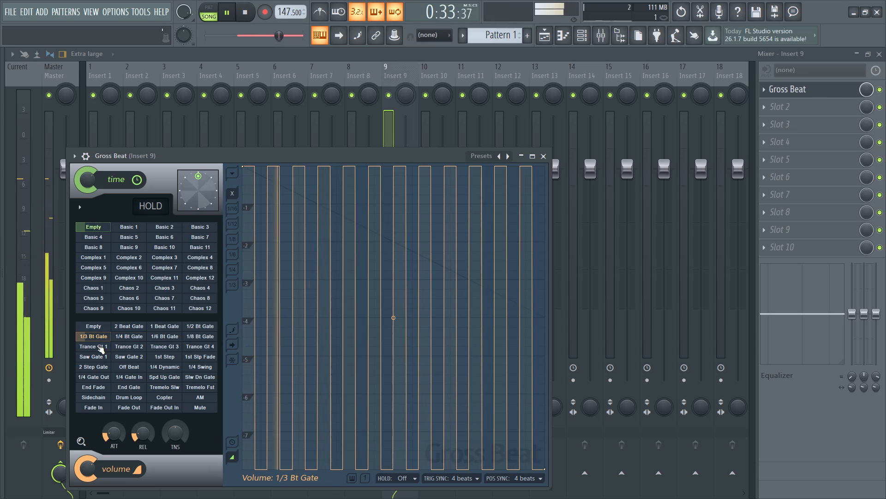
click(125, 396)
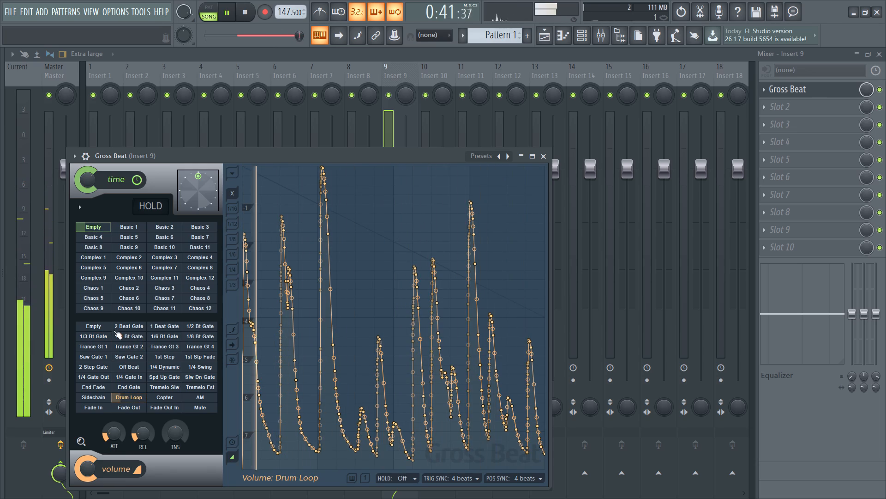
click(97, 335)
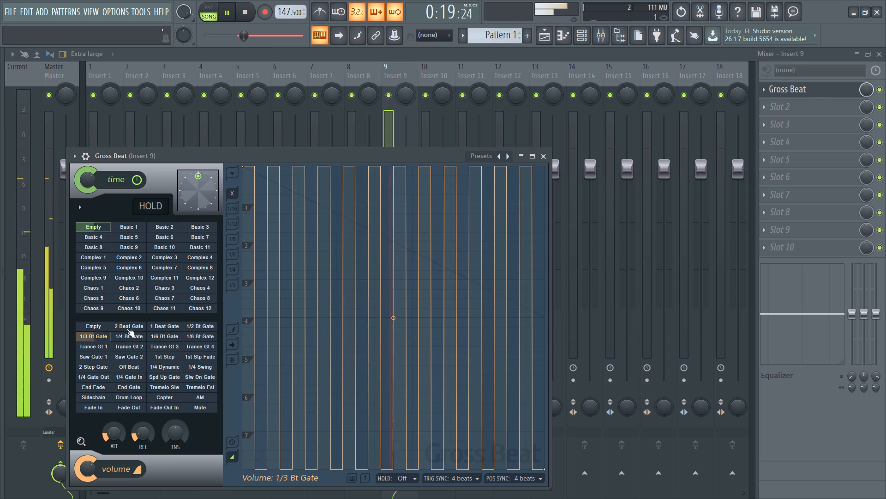
Set Gross Beat's volume preset to 1/2 Bt Gate and close the plugin and mixer.
click(190, 323)
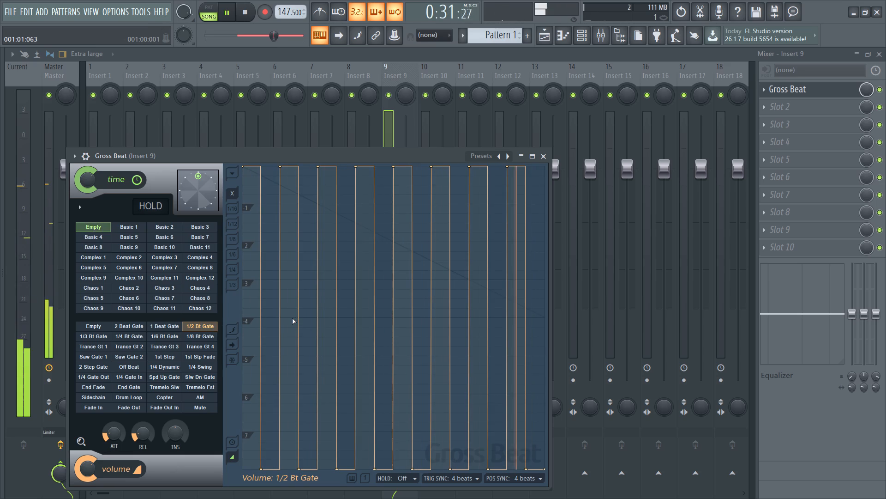
click(539, 158)
click(874, 50)
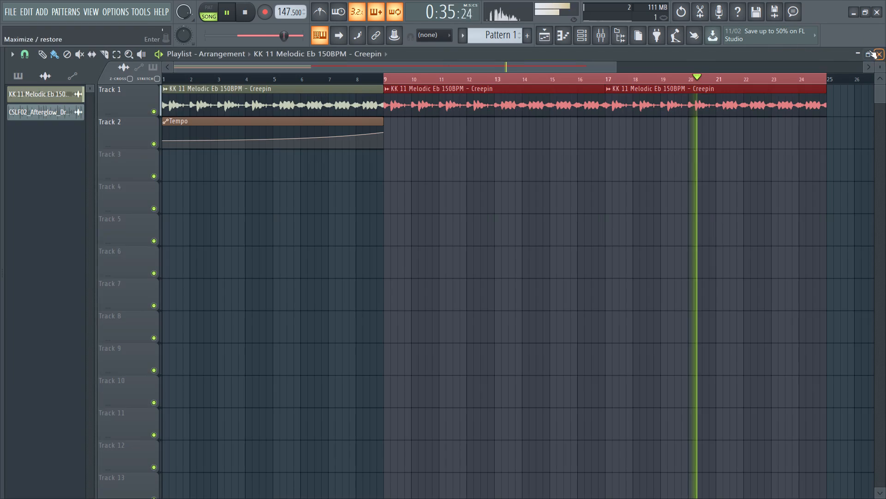
Restart playback from bar 9 to hear the gated melody.
key(space)
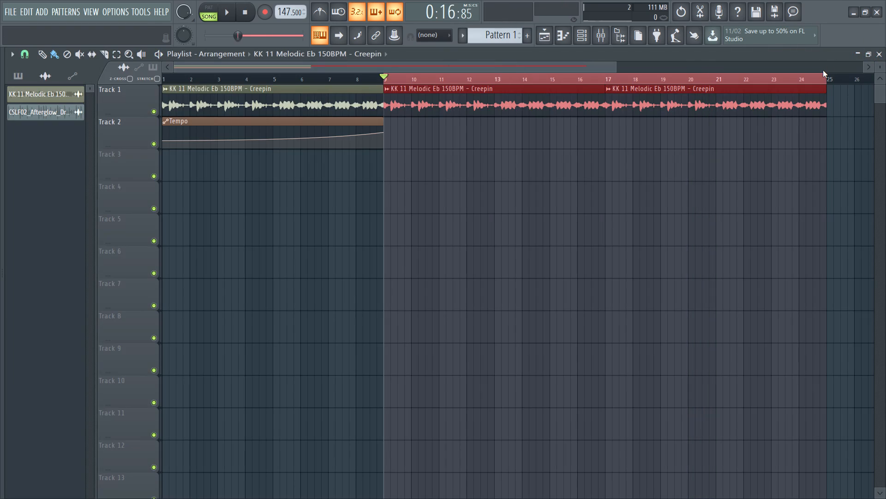
key(space)
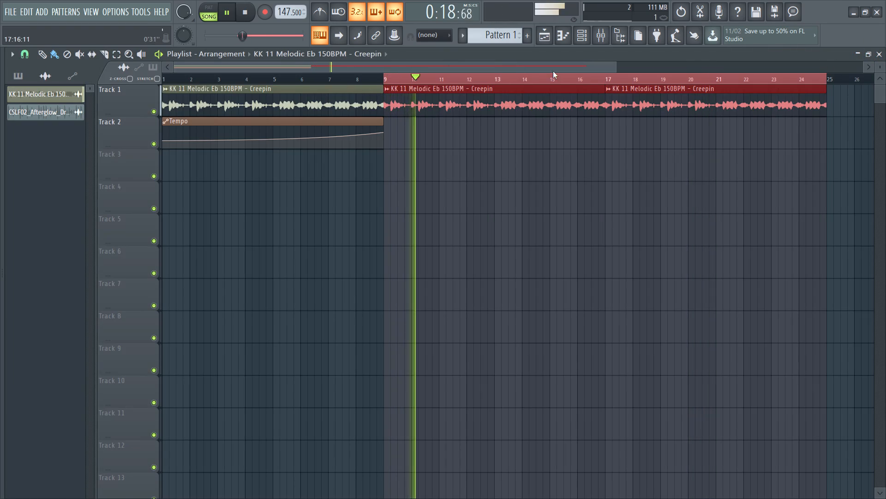
Restart playback from bar 1 and make the first melody clip unique as a sample named KK 11 Melodic Eb 150BPM - Creepin - Part_1.
drag(173, 83, 108, 89)
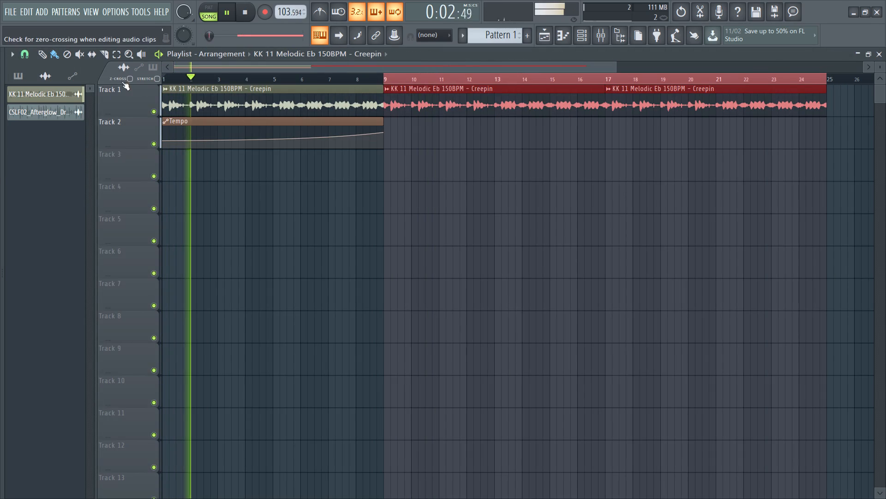
click(164, 87)
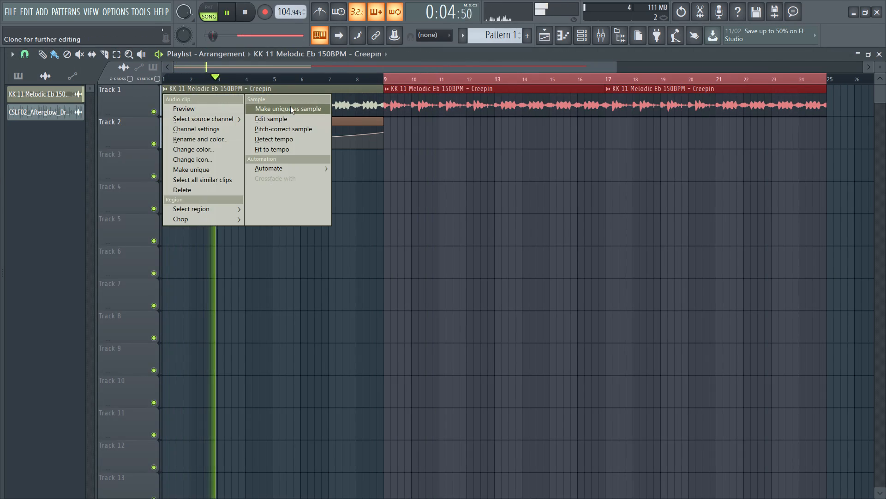
click(290, 106)
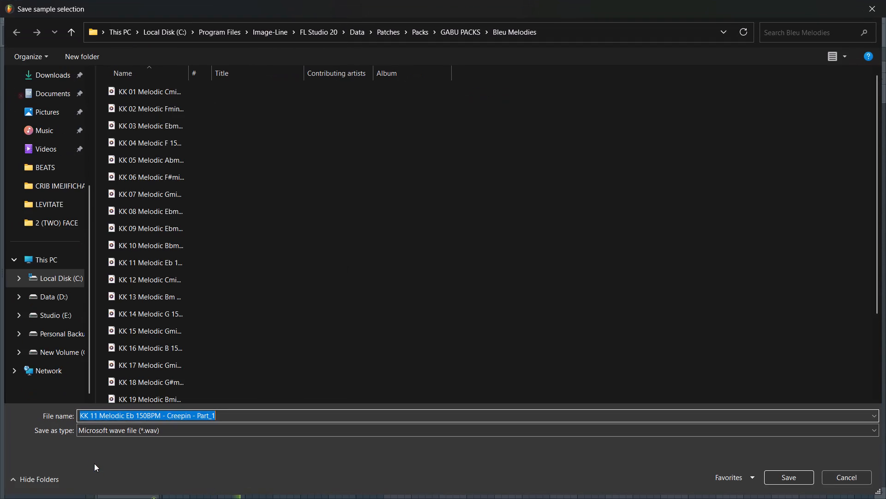
key(Return)
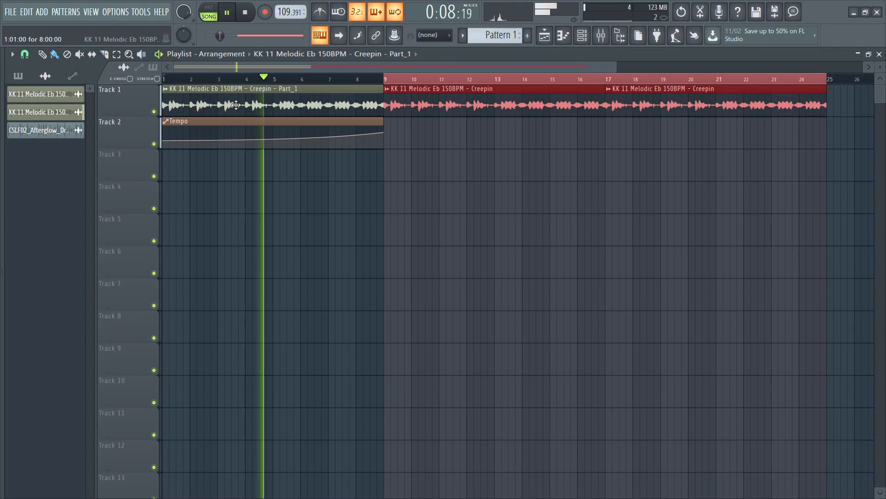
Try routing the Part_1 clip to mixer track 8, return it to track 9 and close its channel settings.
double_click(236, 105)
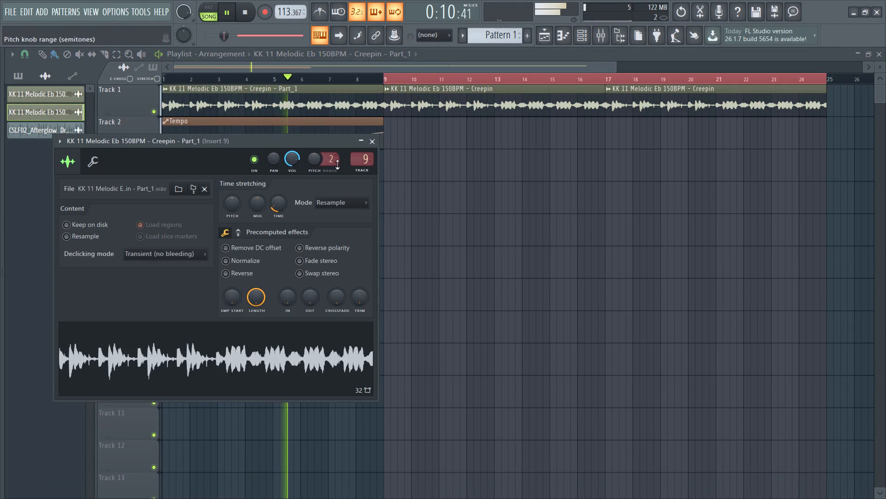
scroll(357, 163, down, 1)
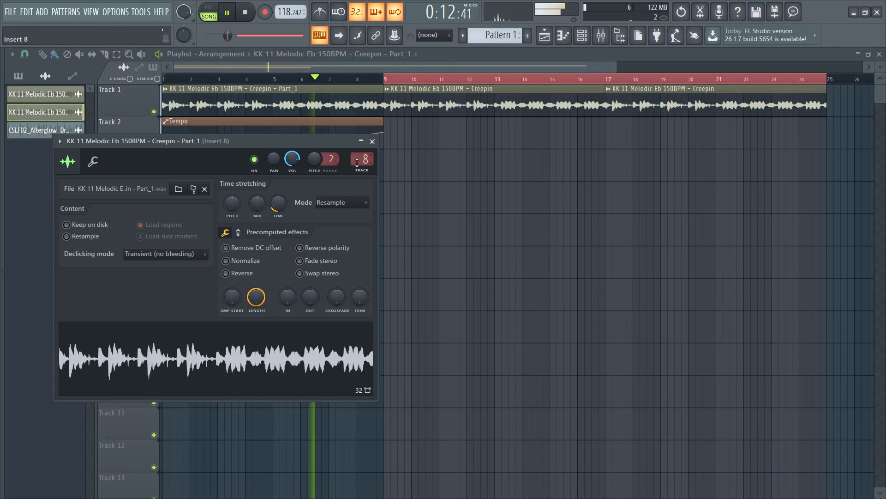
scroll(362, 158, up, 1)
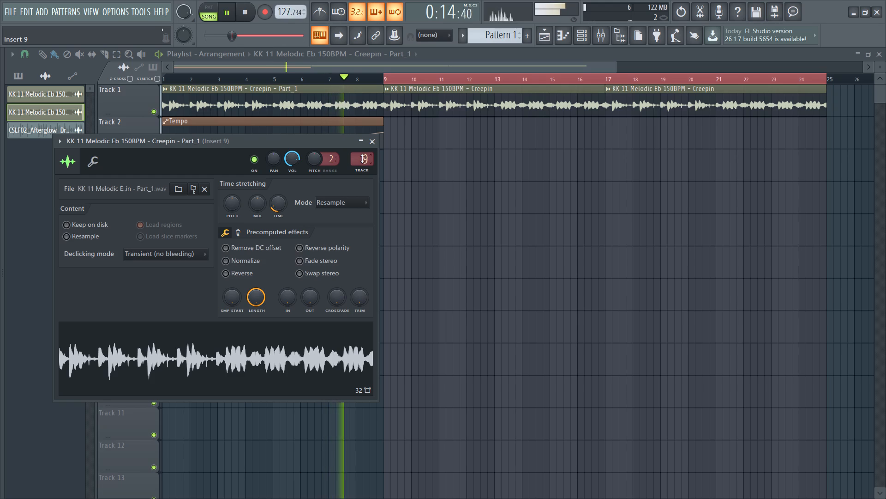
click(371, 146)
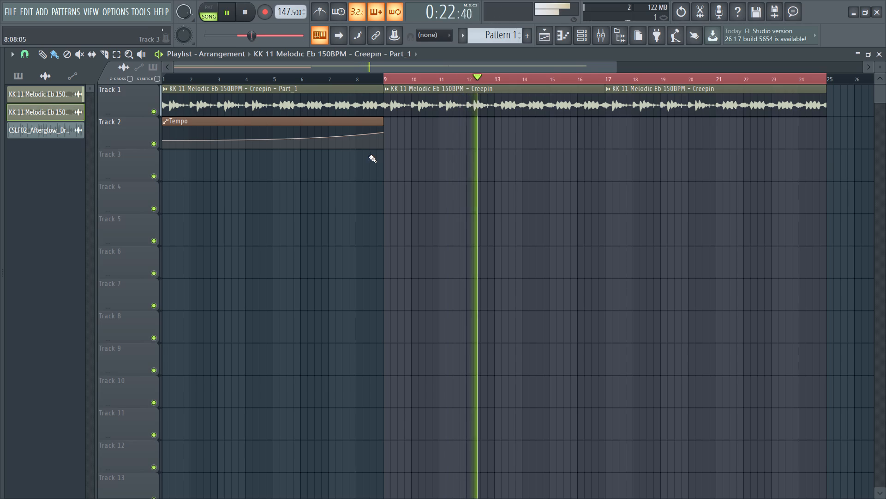
Compare the melody on Insert 9 with Gross Beat bypassed and active, leaving the effect bypassed.
click(599, 37)
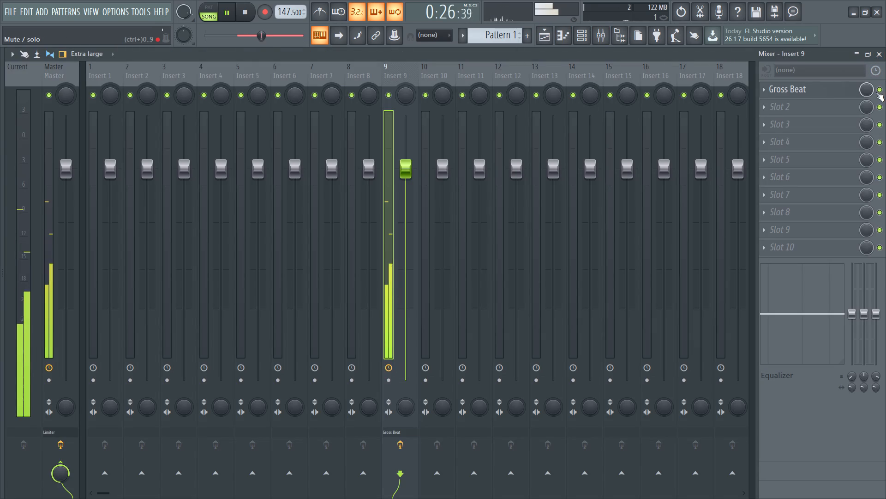
click(876, 91)
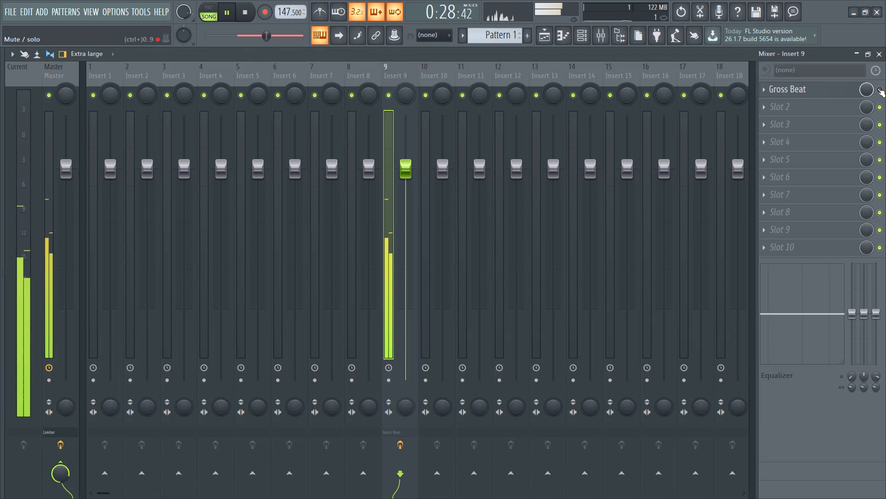
click(876, 88)
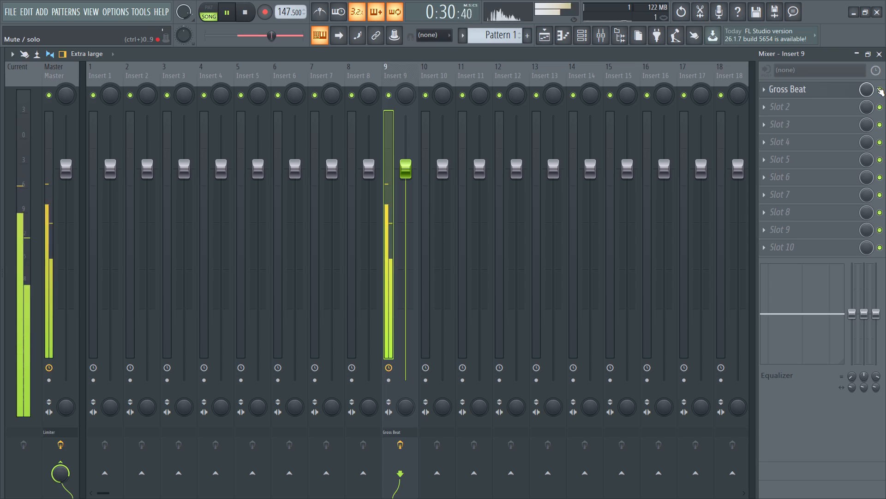
click(876, 86)
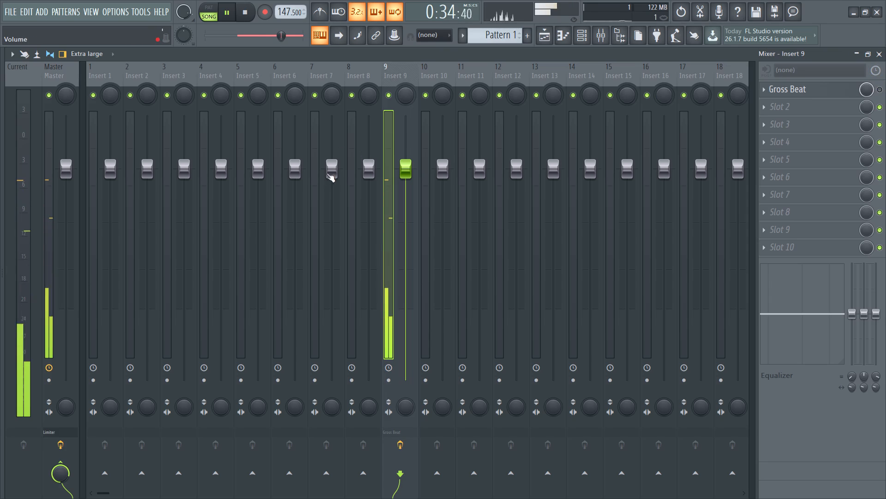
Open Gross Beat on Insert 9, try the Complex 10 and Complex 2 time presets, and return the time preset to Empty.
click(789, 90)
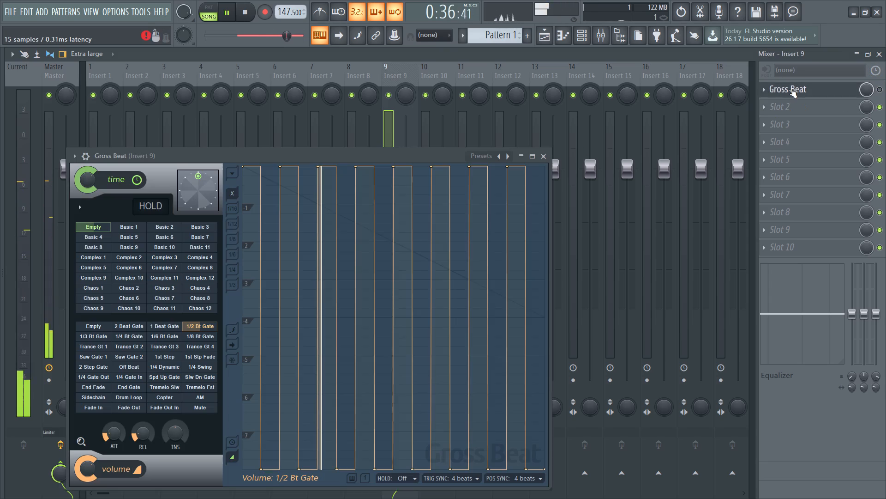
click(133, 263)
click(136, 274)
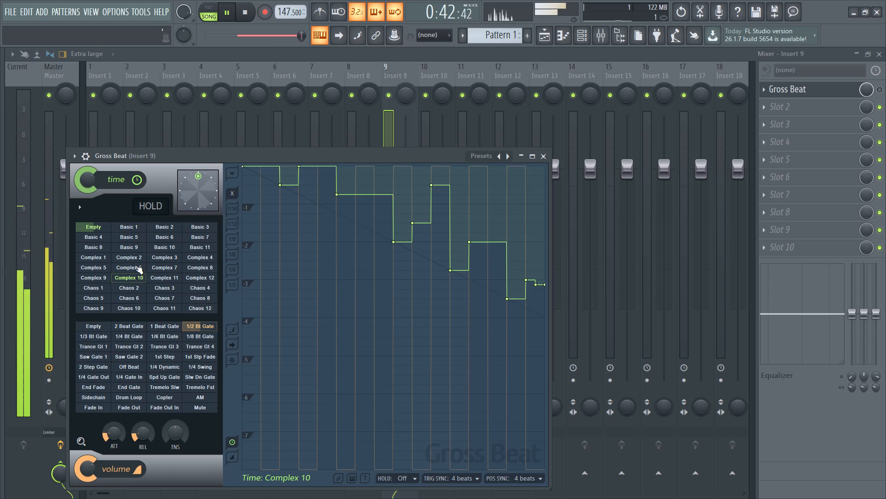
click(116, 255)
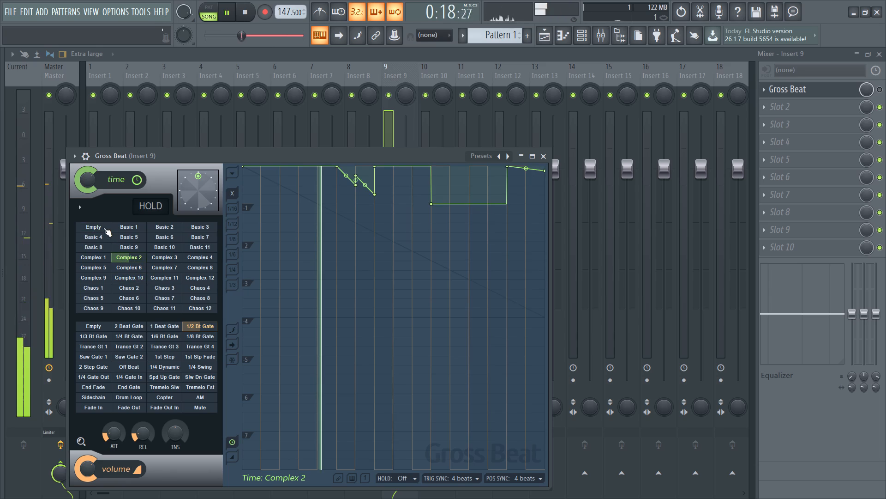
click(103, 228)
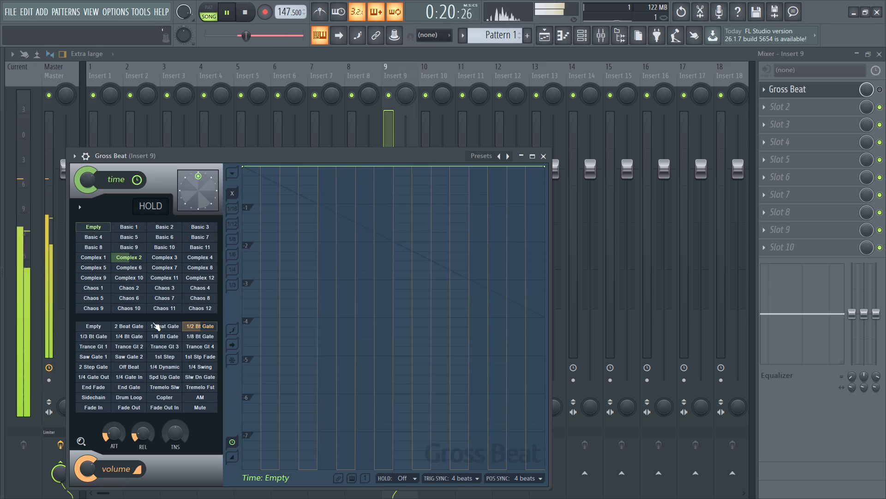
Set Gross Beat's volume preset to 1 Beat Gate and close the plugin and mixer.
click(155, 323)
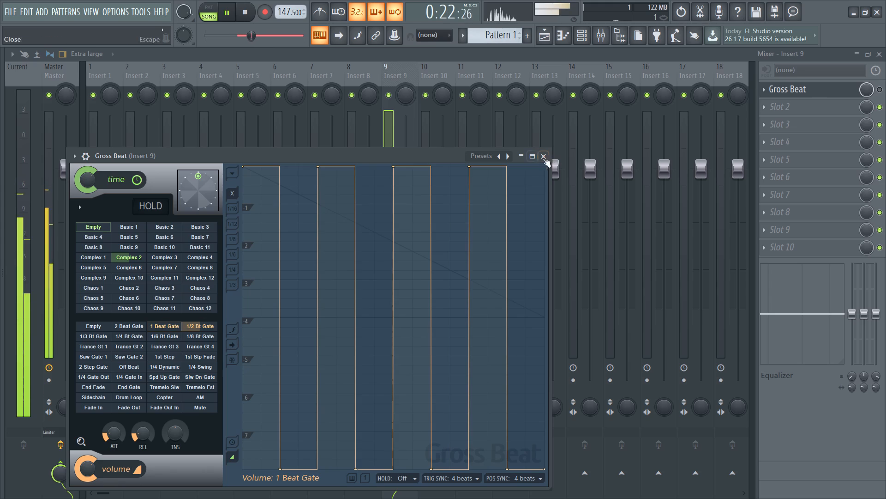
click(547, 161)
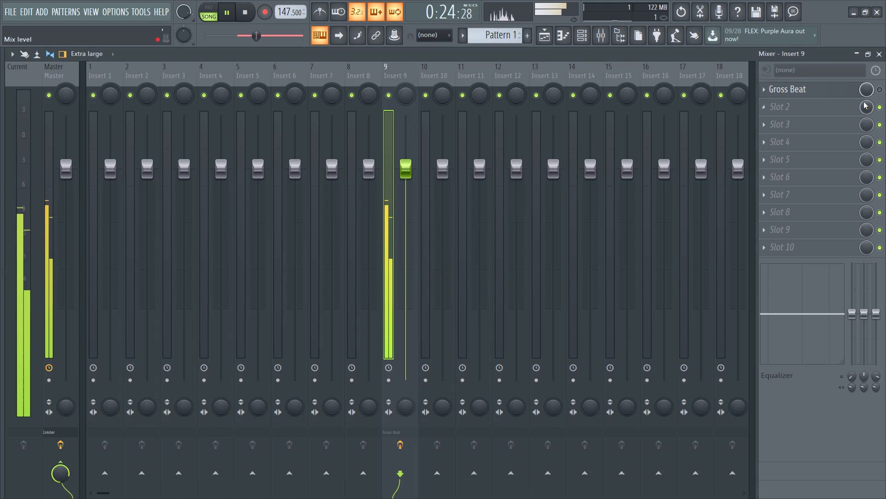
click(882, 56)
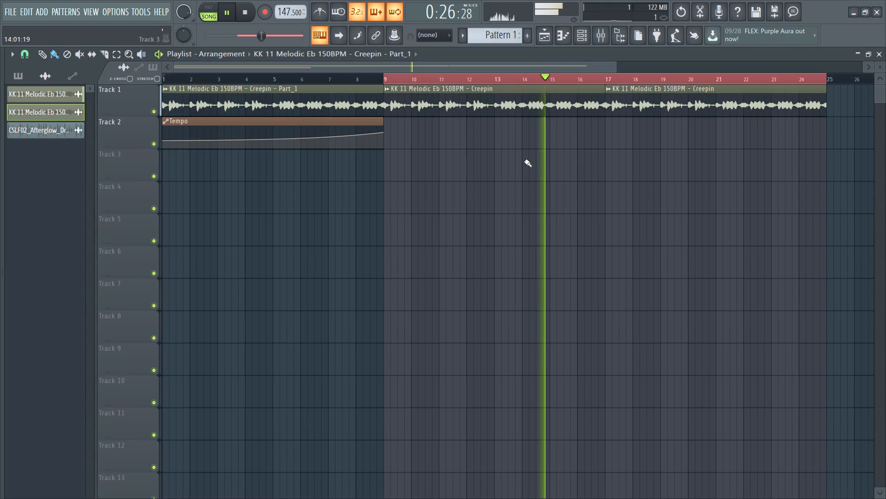
Route the Part_1 clip to mixer track 10, keeping it separate from the original KK 11 clip, and close its channel settings.
double_click(406, 106)
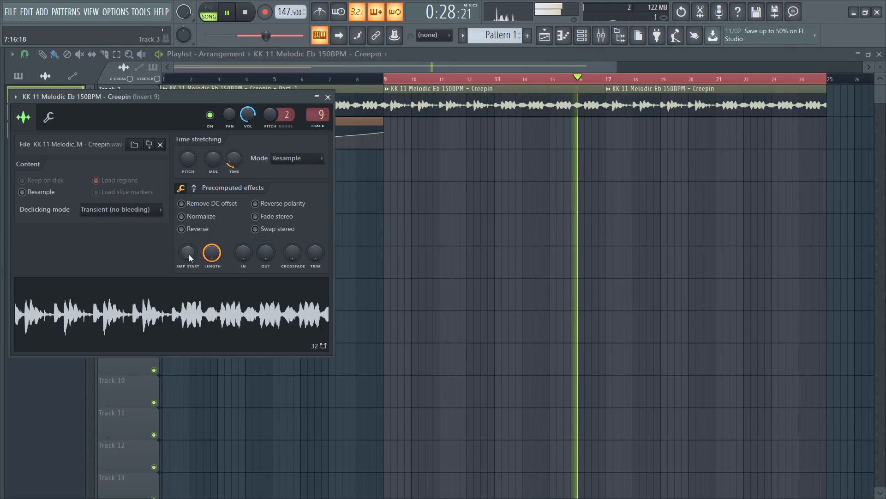
click(329, 98)
double_click(292, 104)
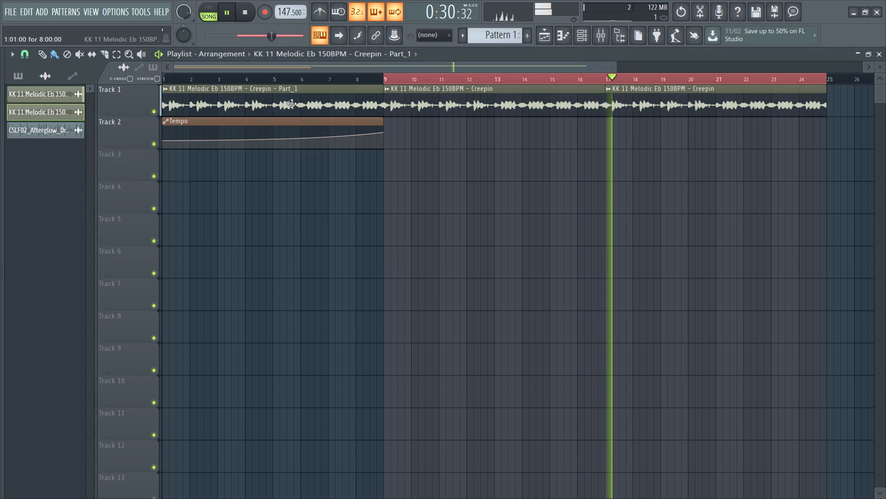
scroll(362, 159, up, 1)
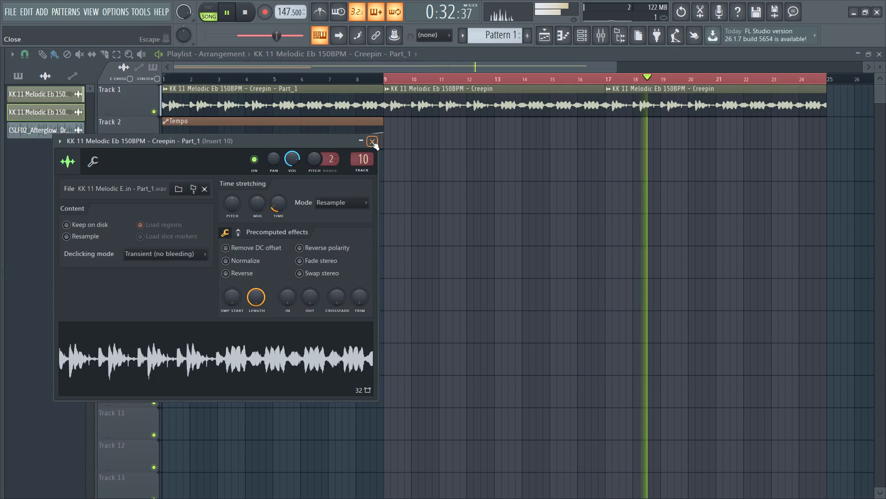
click(371, 141)
Check the original KK 11 clip's mixer track in its channel settings and return to the playlist.
double_click(404, 99)
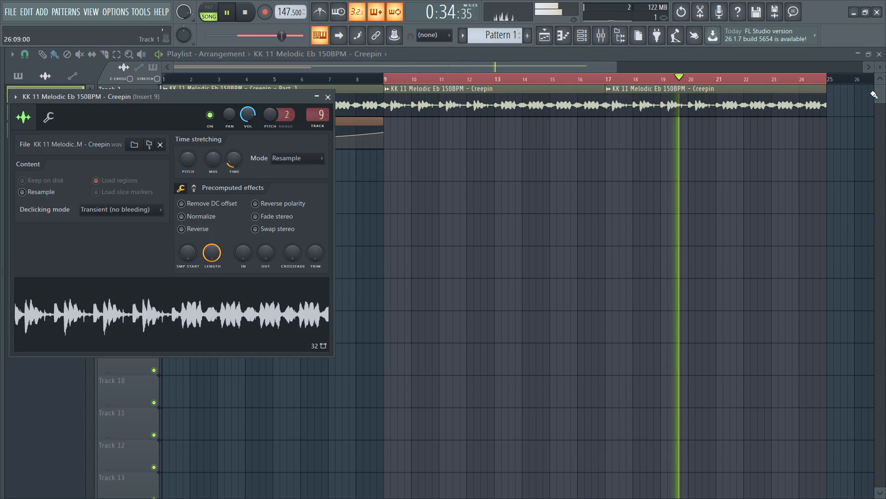
click(882, 57)
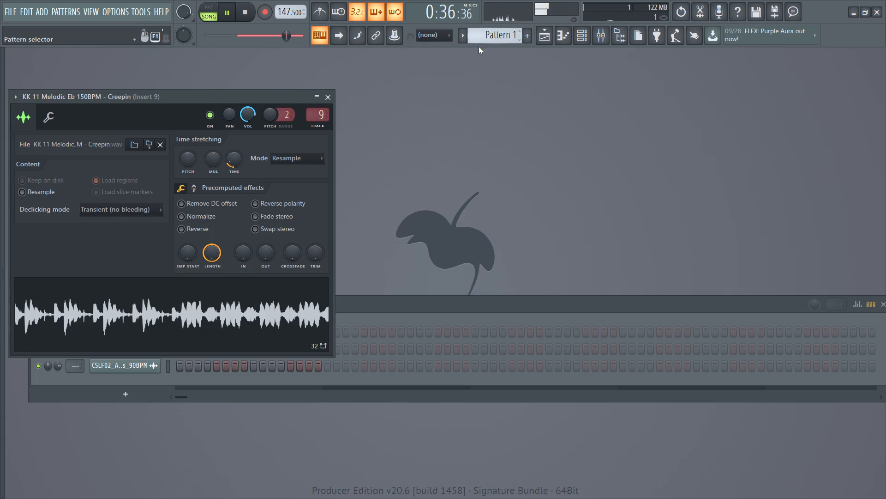
click(550, 34)
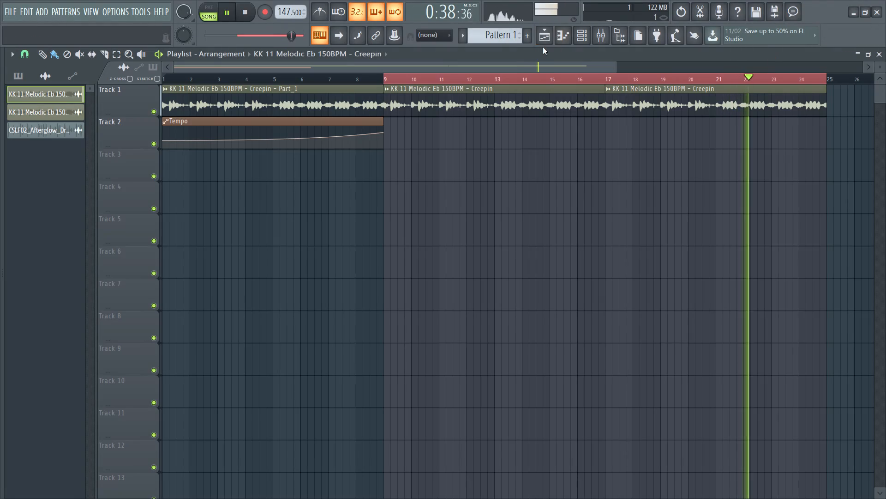
Re-enable Gross Beat on Insert 9 and set its volume preset to Empty.
click(596, 35)
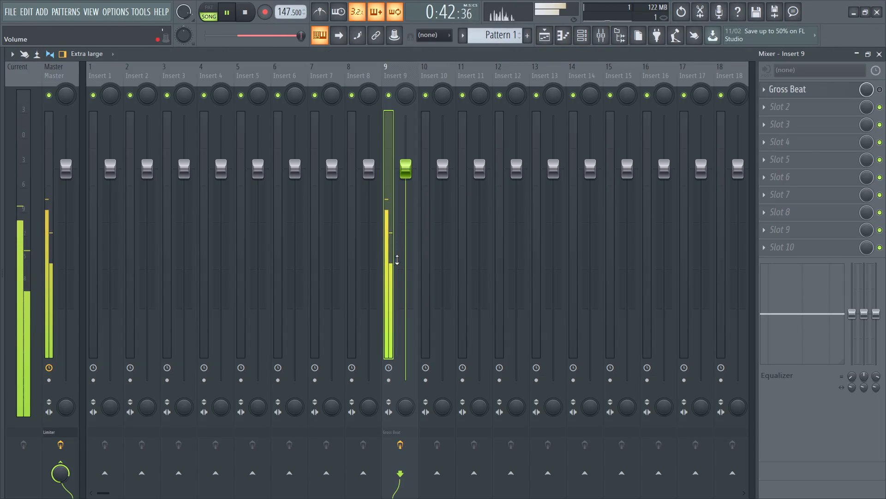
click(820, 92)
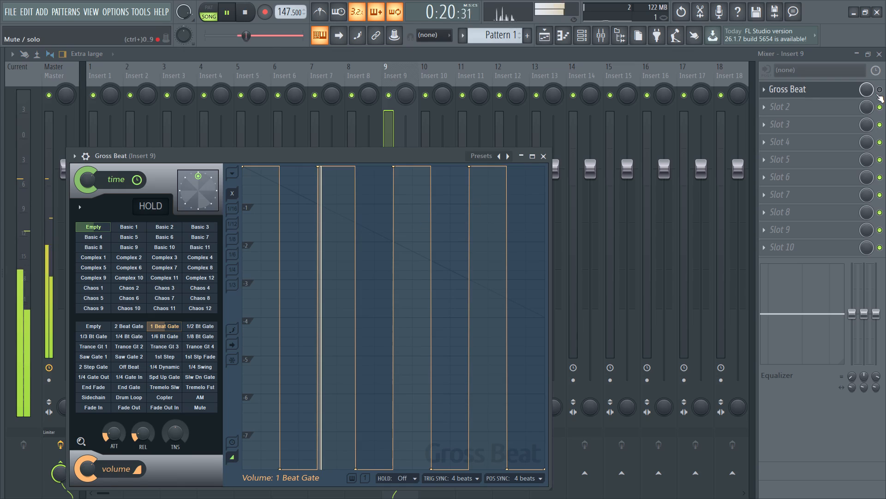
click(876, 88)
double_click(792, 84)
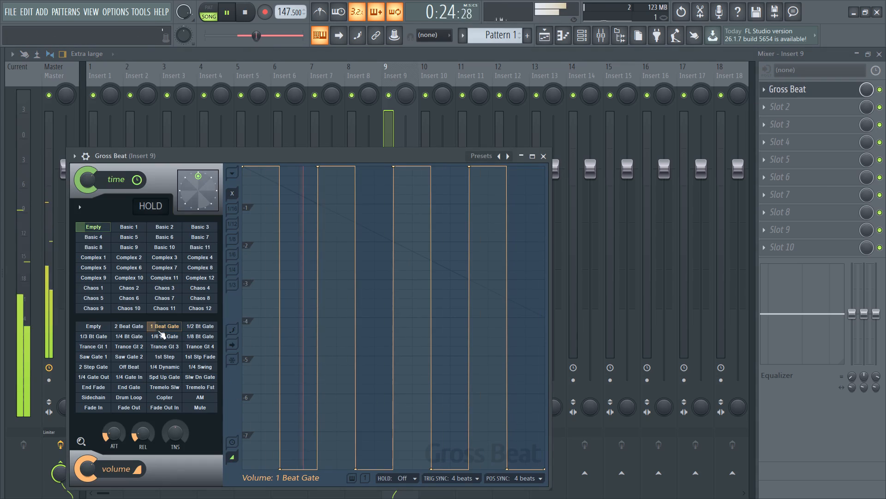
click(102, 329)
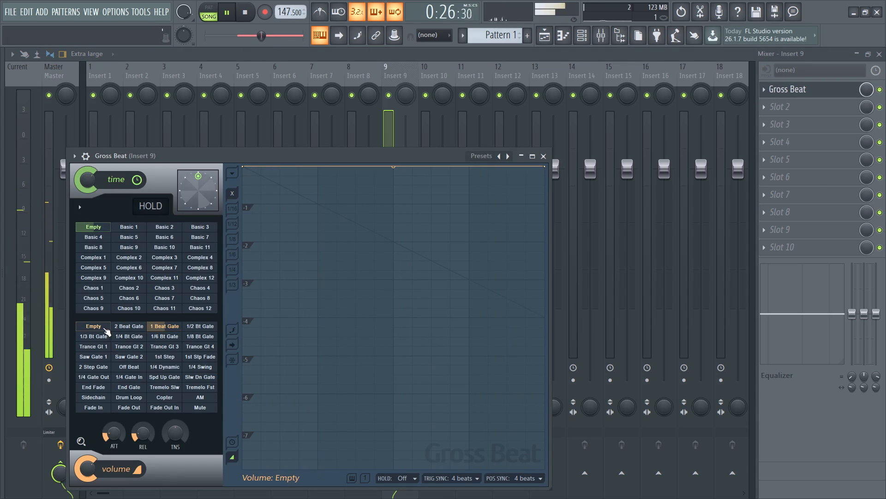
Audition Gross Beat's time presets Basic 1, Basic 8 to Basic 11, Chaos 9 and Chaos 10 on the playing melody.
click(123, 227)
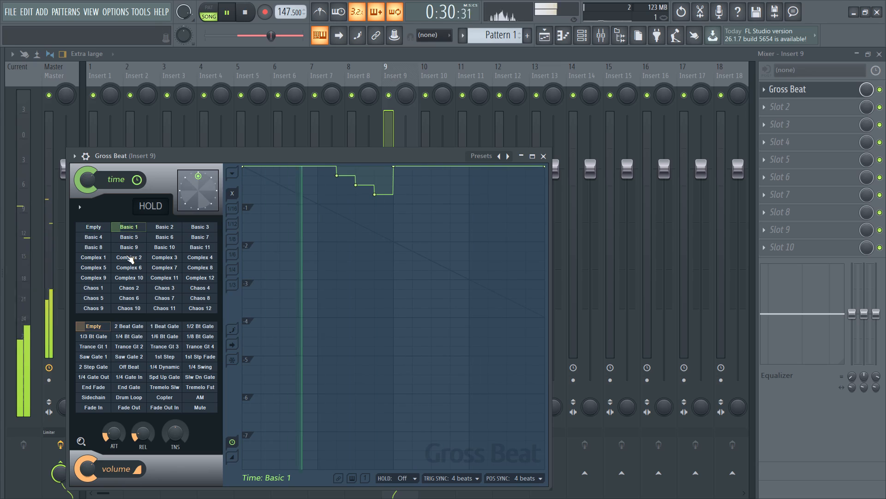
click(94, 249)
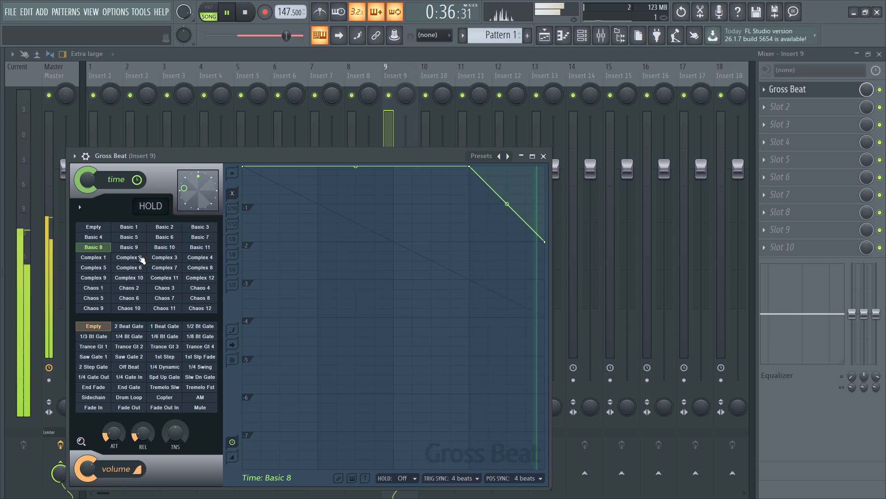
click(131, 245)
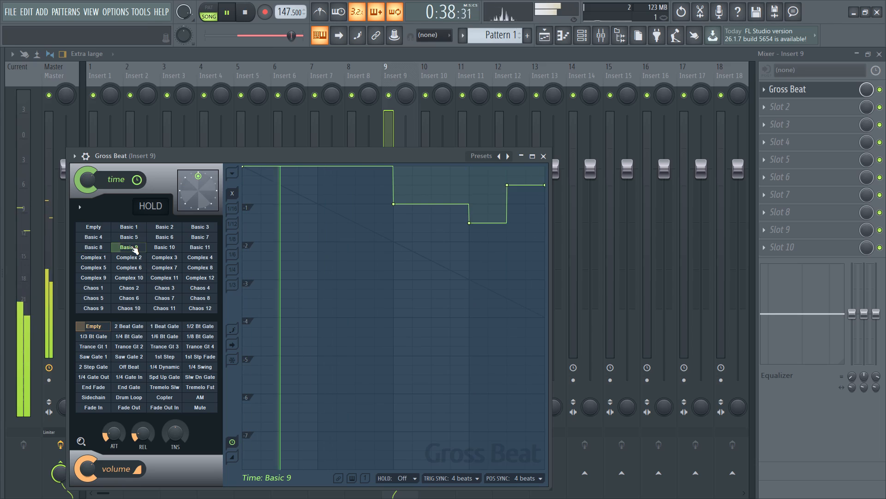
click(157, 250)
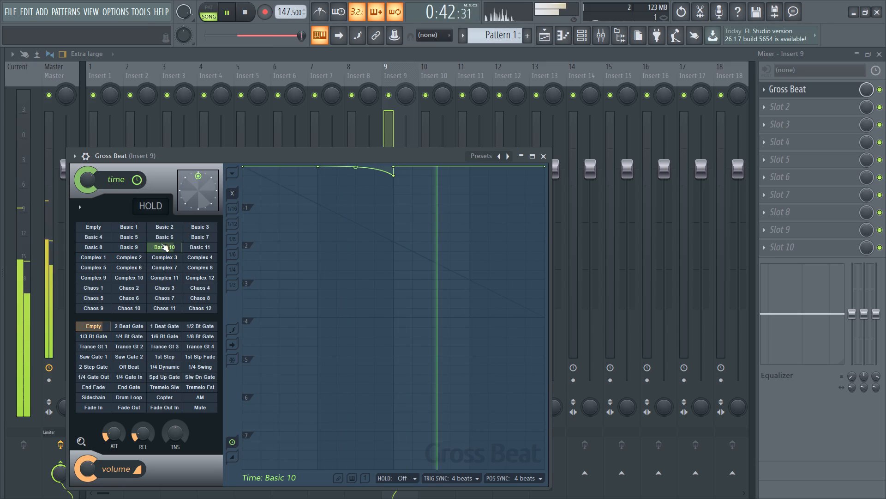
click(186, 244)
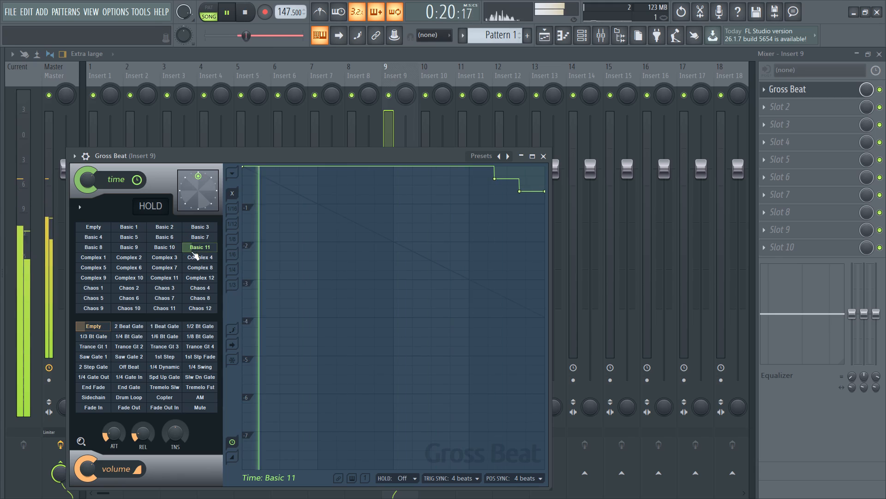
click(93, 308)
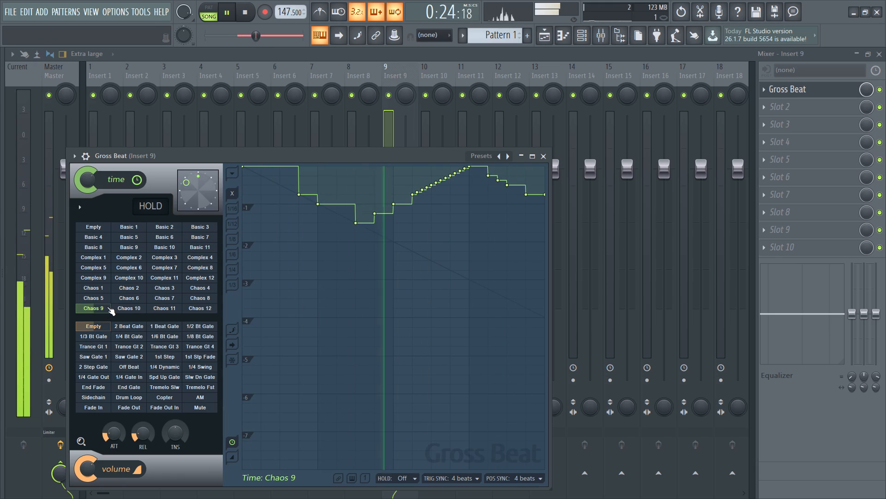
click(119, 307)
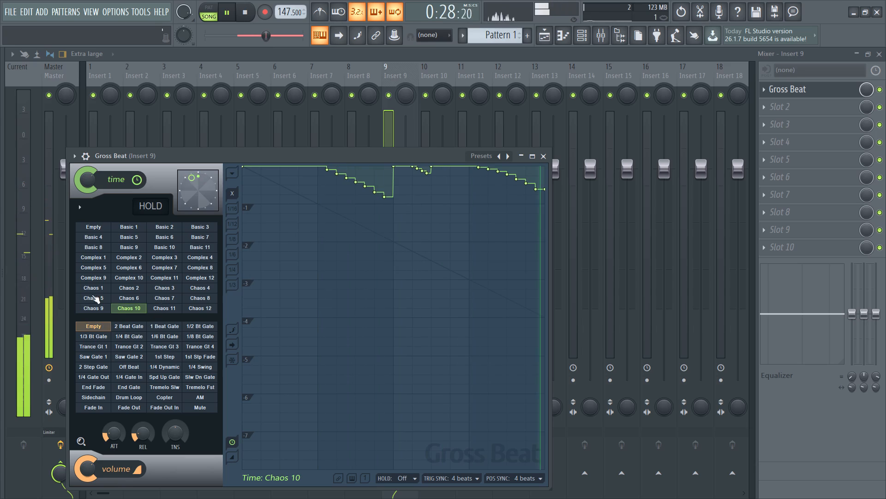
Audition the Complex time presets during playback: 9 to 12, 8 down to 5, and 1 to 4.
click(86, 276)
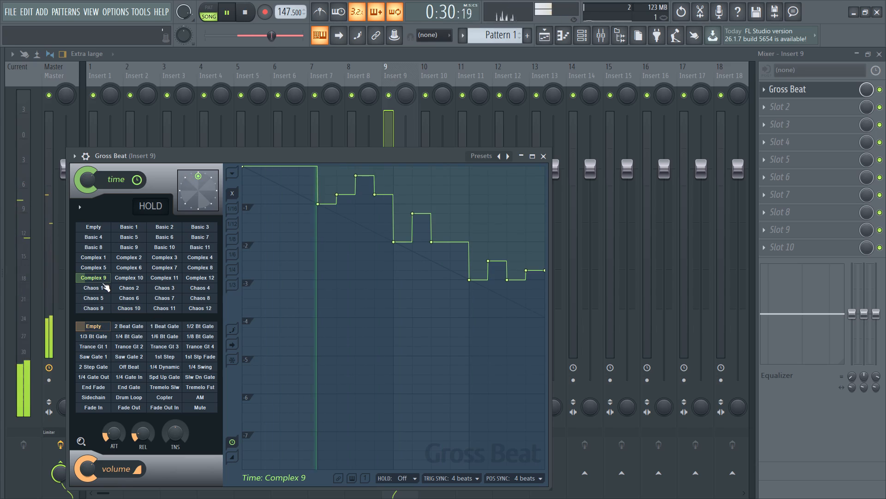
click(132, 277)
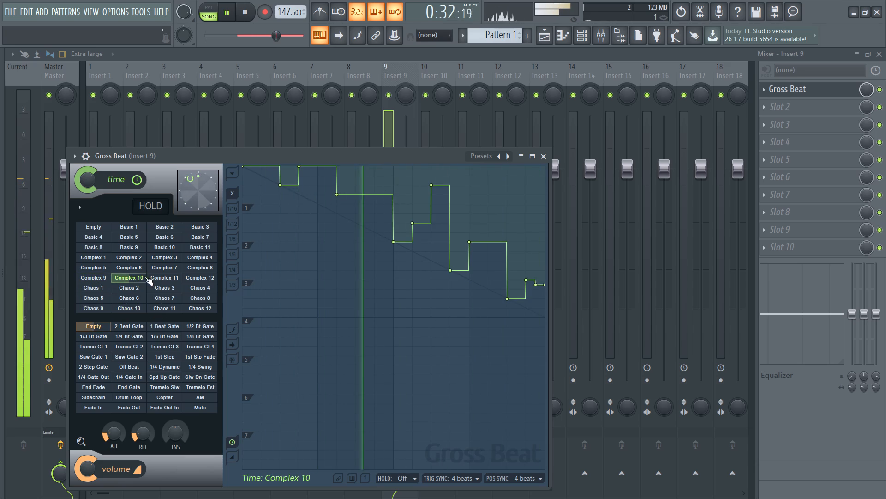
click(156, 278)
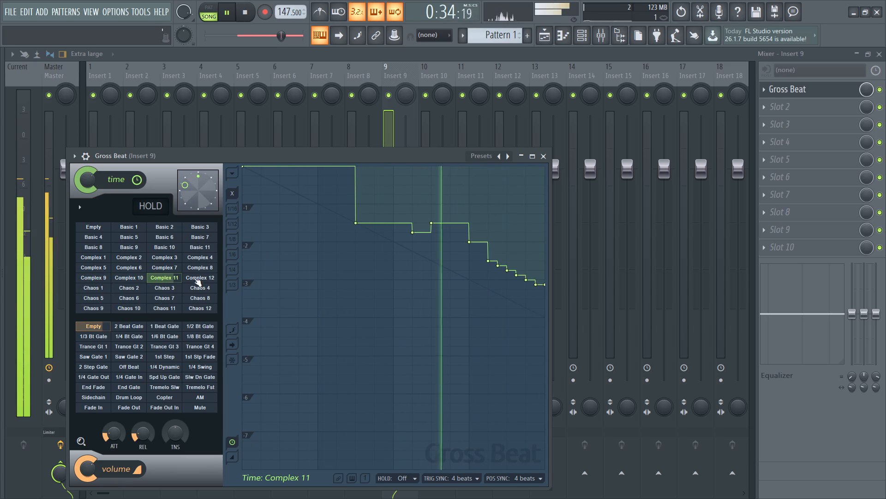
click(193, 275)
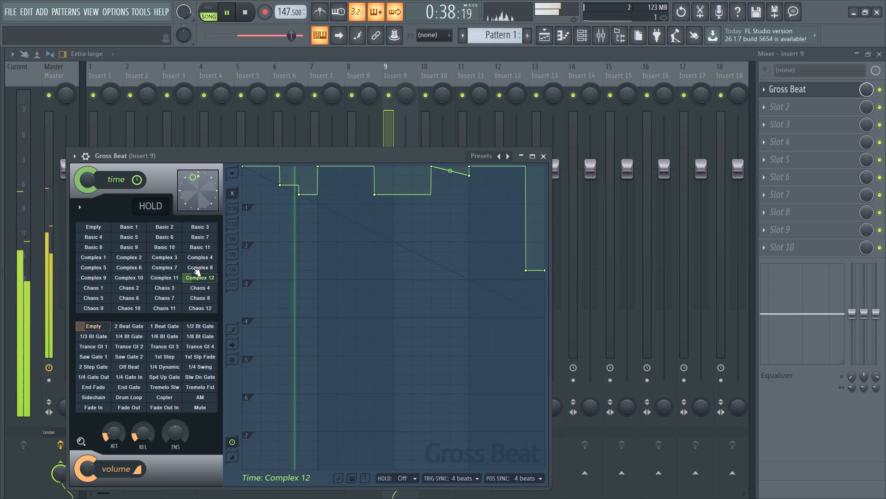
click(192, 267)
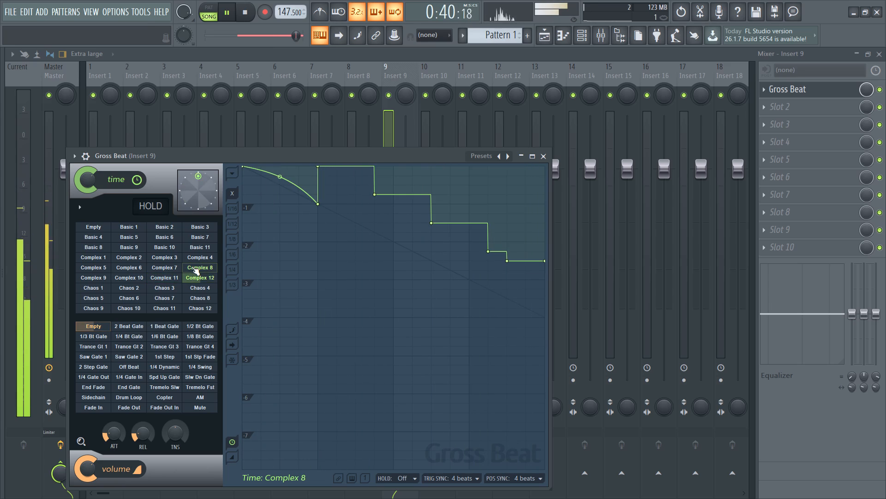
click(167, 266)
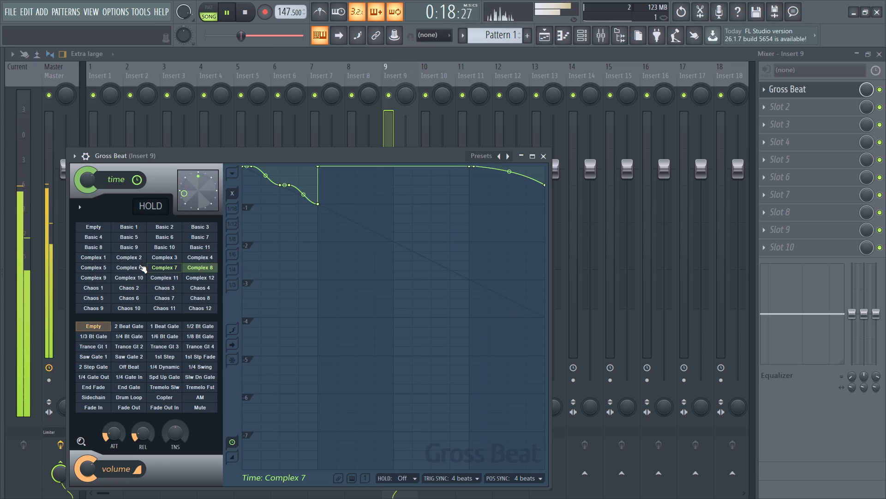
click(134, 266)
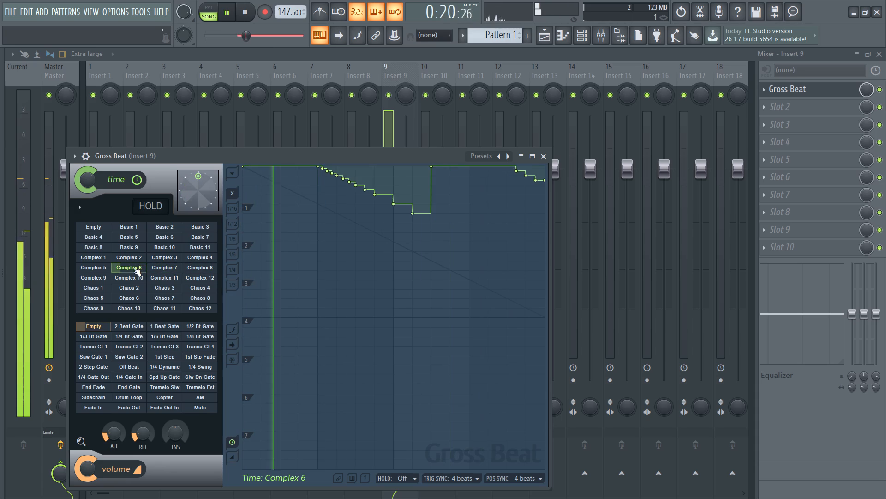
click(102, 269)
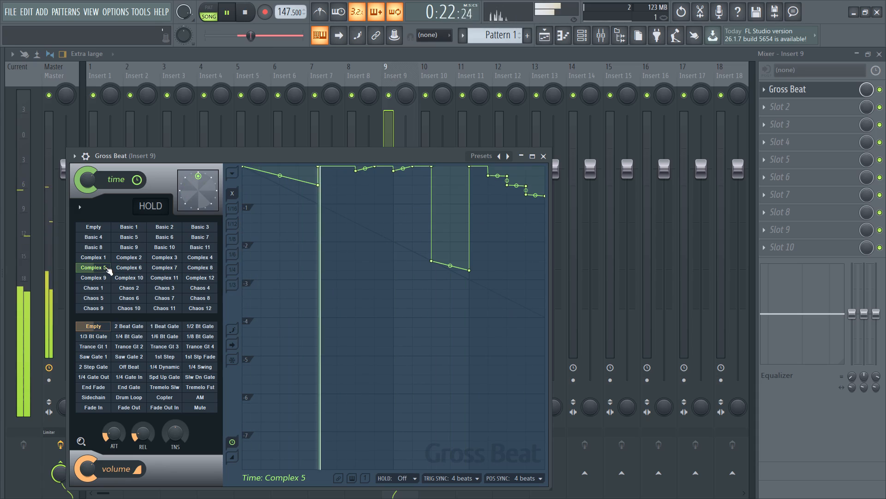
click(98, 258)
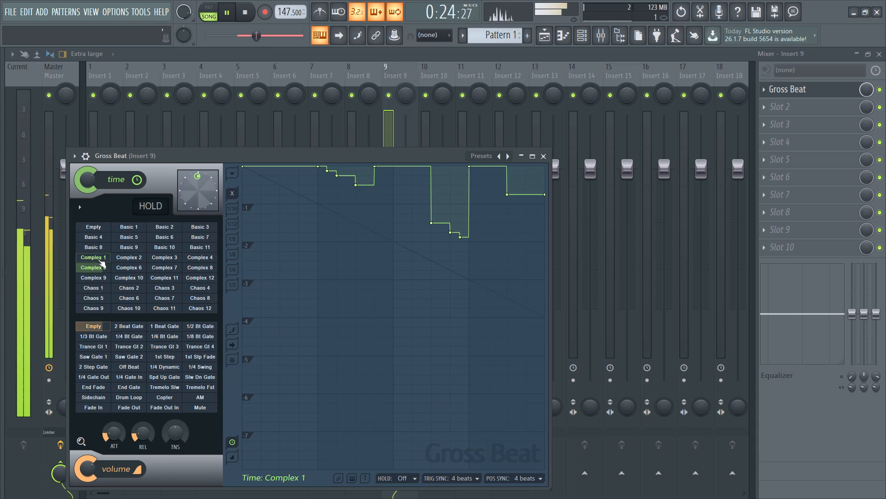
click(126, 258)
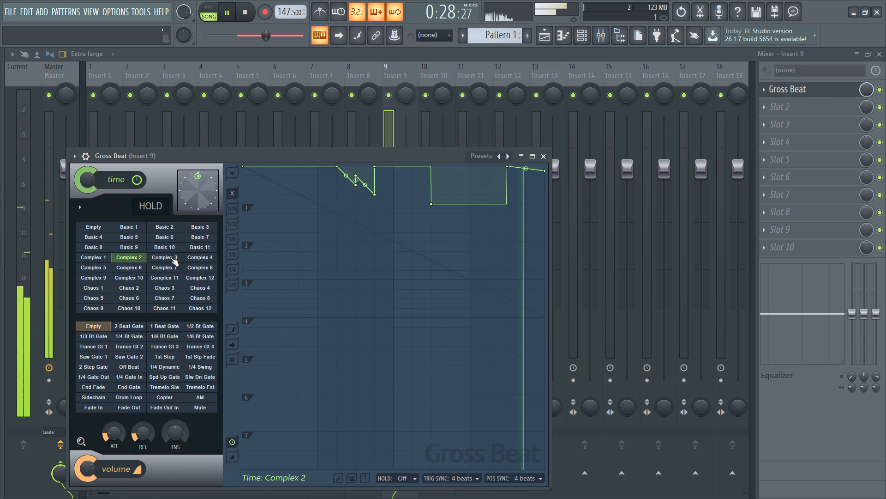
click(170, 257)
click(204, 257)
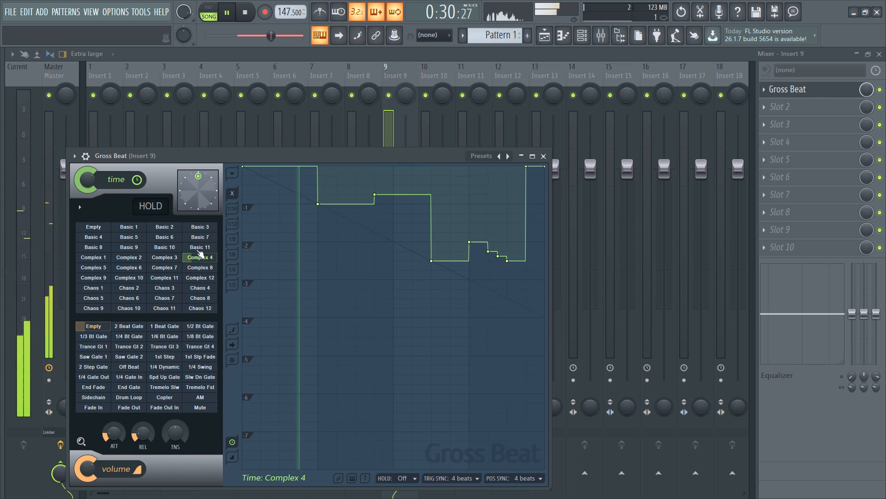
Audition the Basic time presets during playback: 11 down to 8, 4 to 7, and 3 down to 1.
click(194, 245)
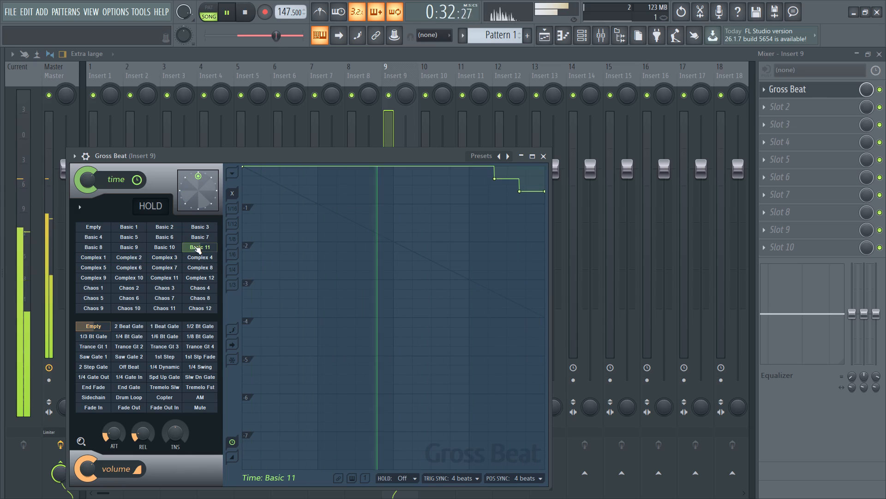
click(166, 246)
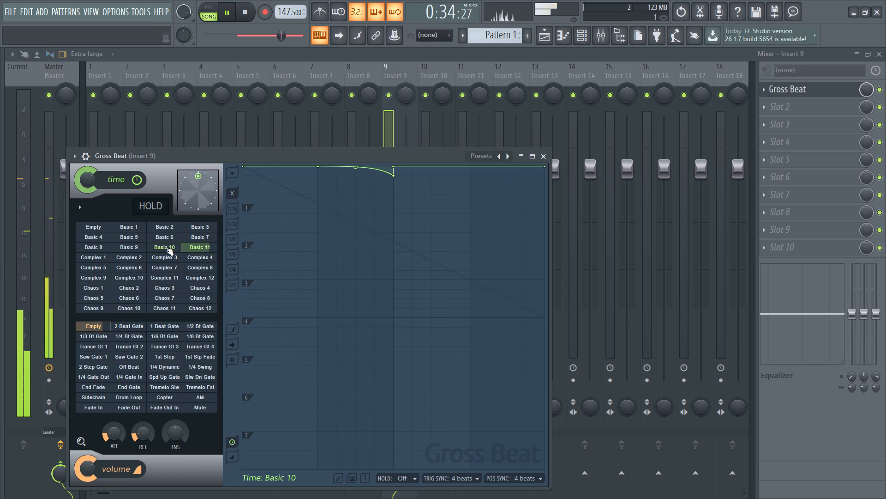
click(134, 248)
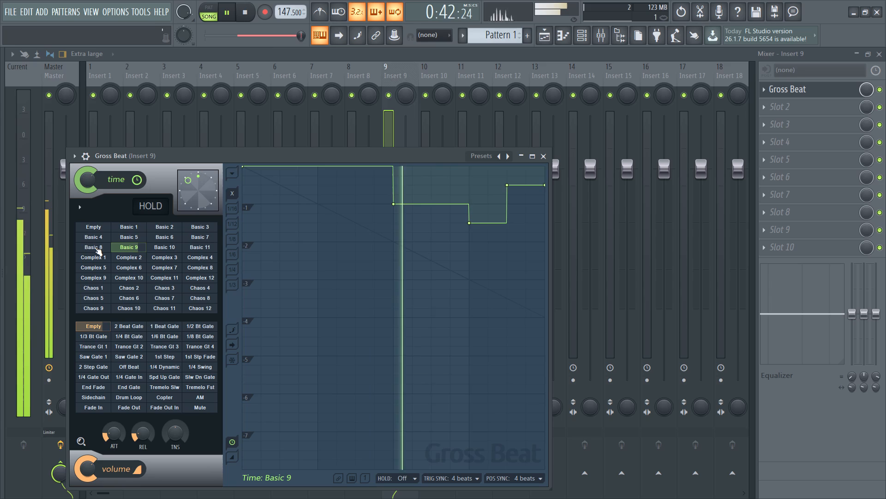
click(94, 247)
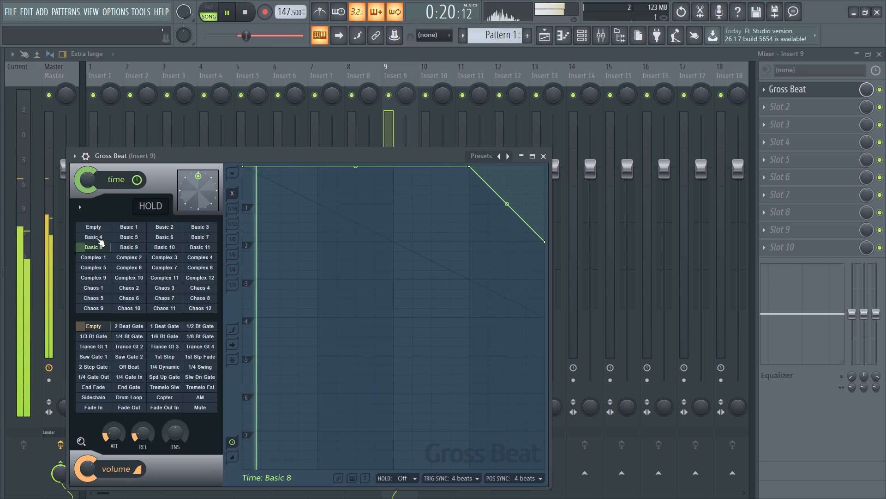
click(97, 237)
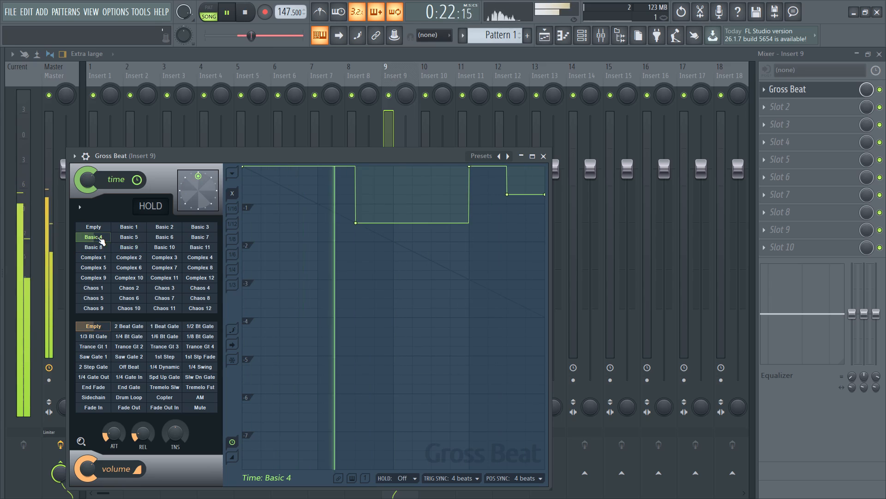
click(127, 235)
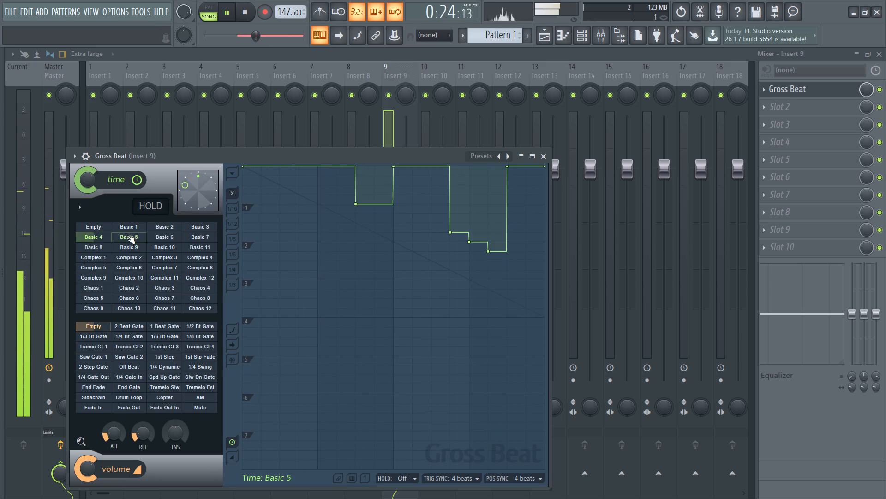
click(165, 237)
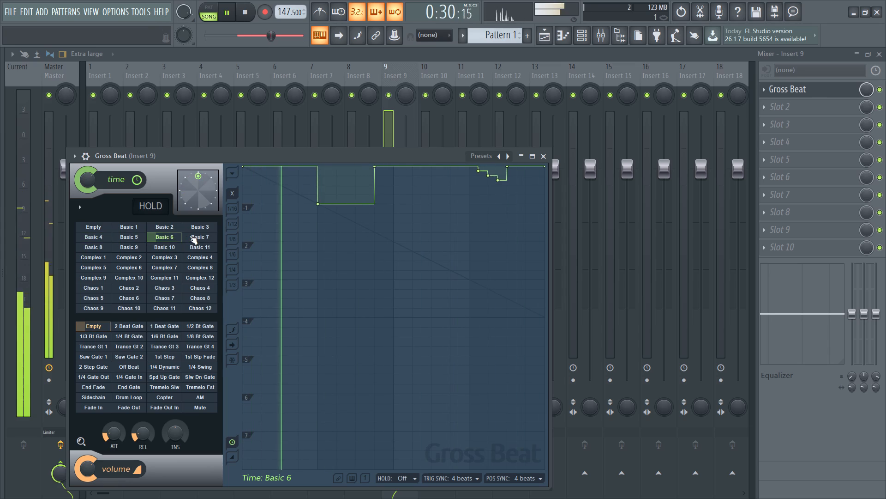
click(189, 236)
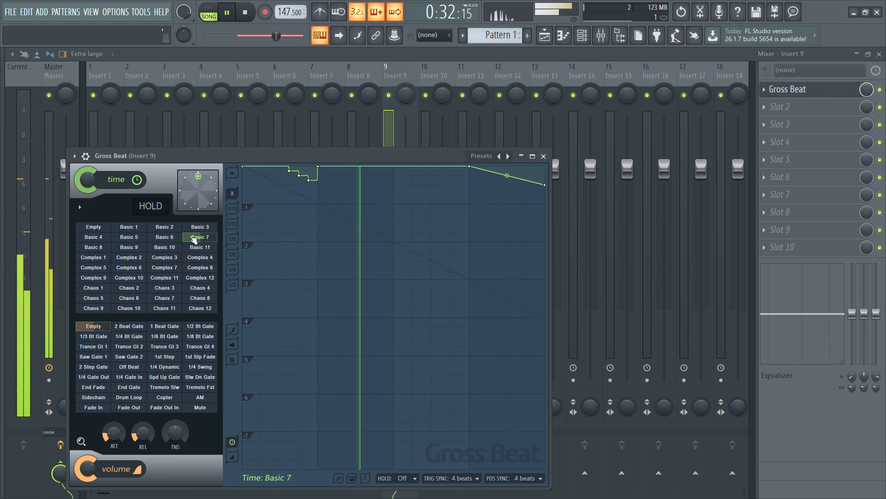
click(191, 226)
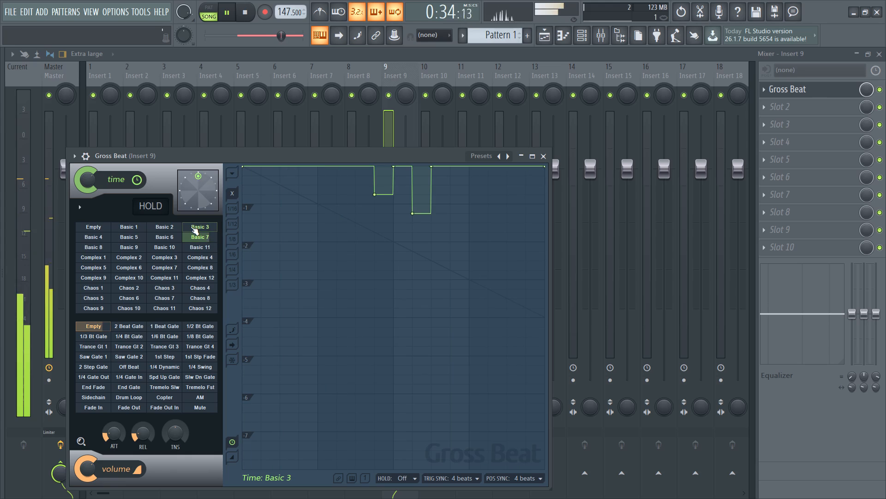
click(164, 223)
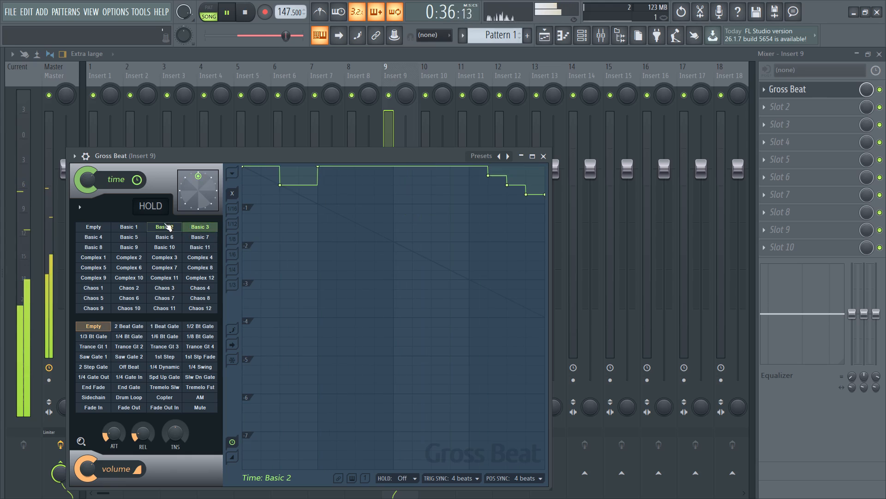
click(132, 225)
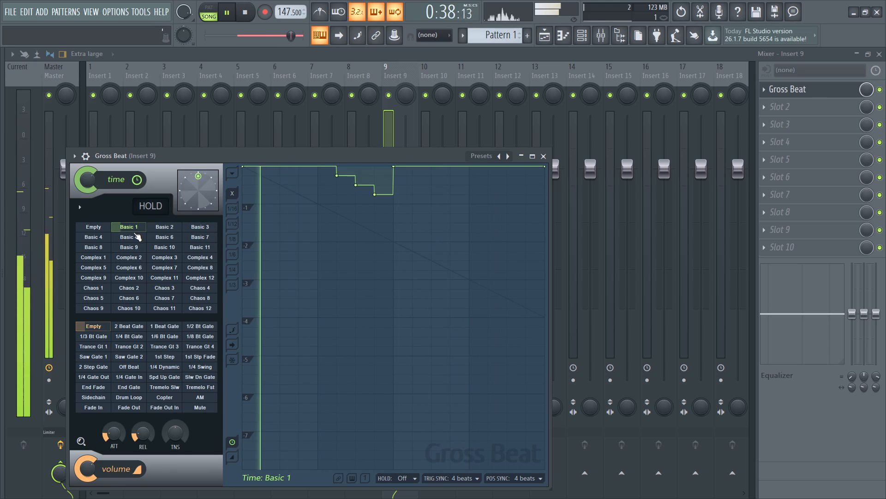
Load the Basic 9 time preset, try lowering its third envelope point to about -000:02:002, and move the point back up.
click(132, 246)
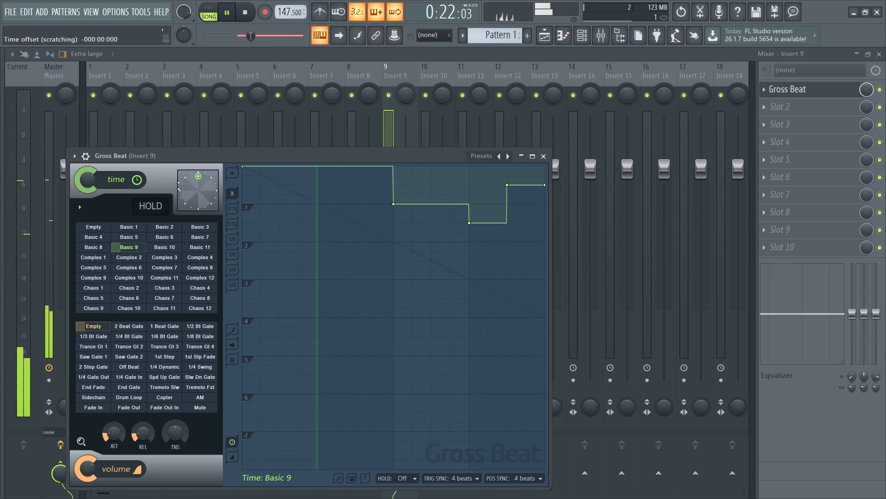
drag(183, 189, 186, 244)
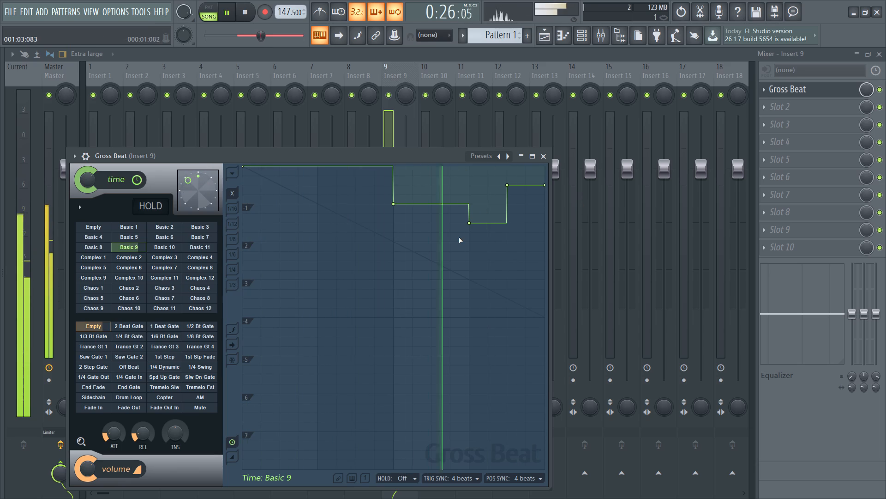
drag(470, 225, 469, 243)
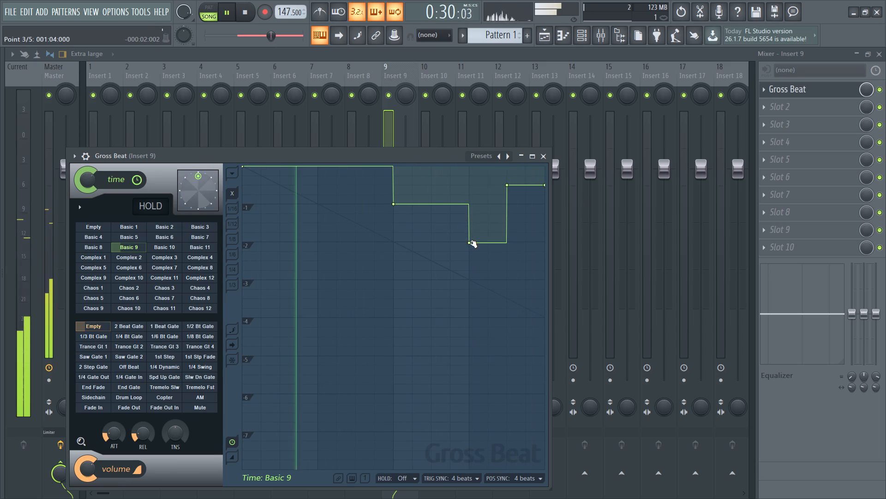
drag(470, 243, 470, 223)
Compare the time presets Basic 8 and Basic 9, and settle on Basic 8.
click(95, 245)
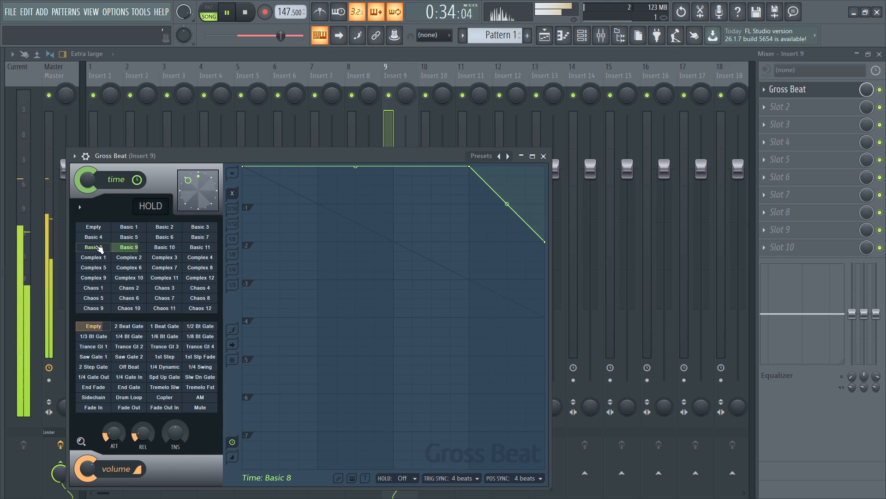
click(117, 249)
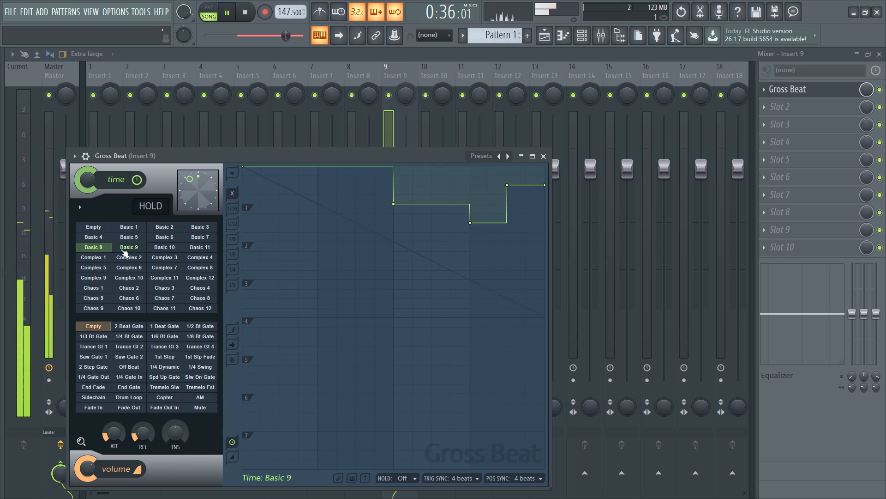
click(102, 249)
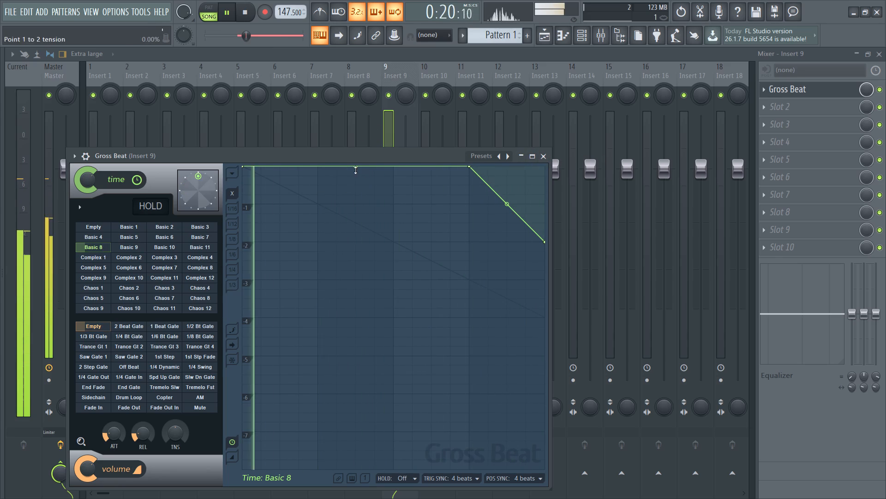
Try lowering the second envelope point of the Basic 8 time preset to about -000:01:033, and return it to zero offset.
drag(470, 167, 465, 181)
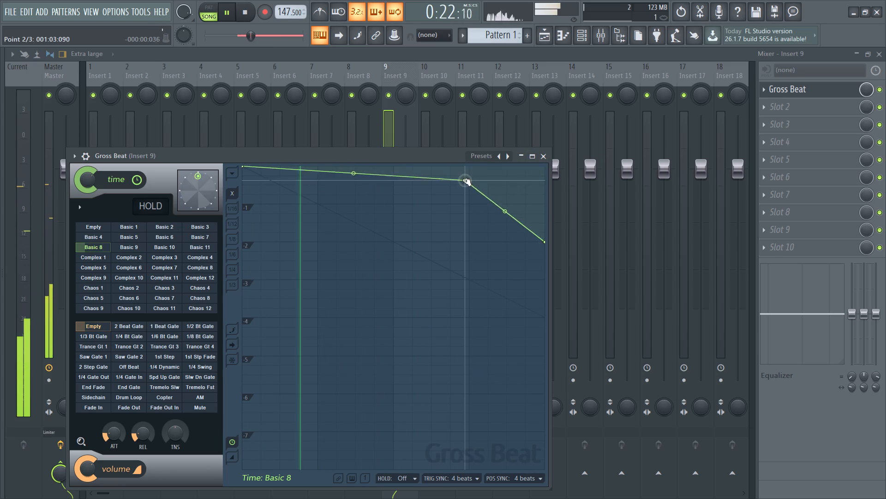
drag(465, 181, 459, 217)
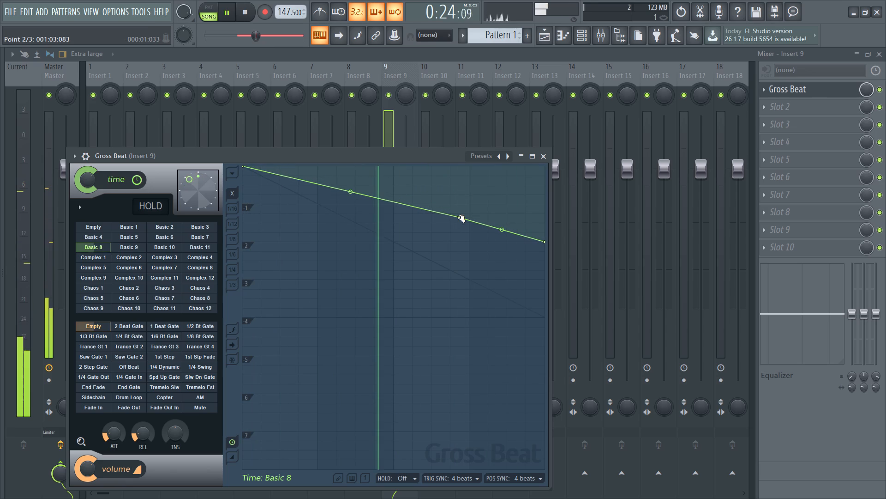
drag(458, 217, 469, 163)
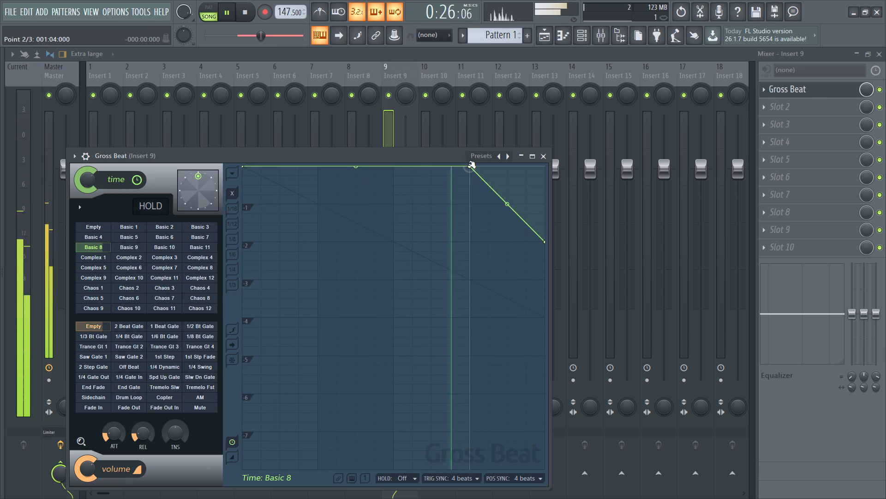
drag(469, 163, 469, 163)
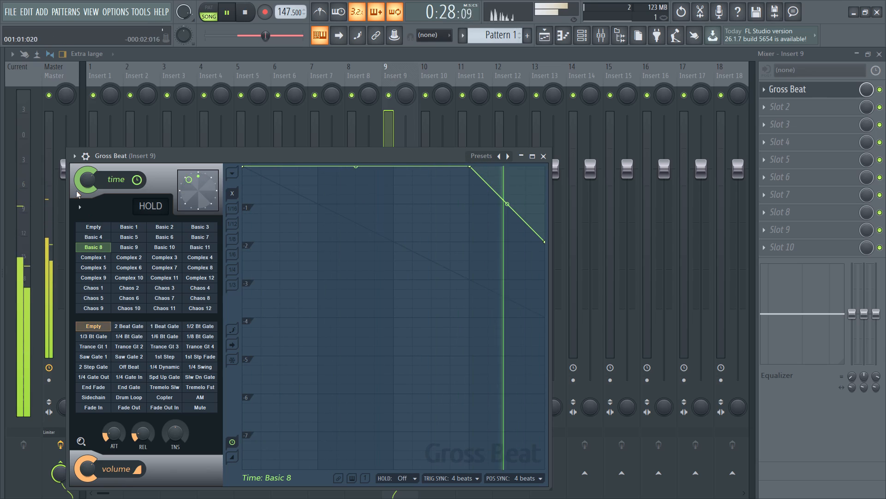
Reset the time envelope to the Empty preset.
click(98, 227)
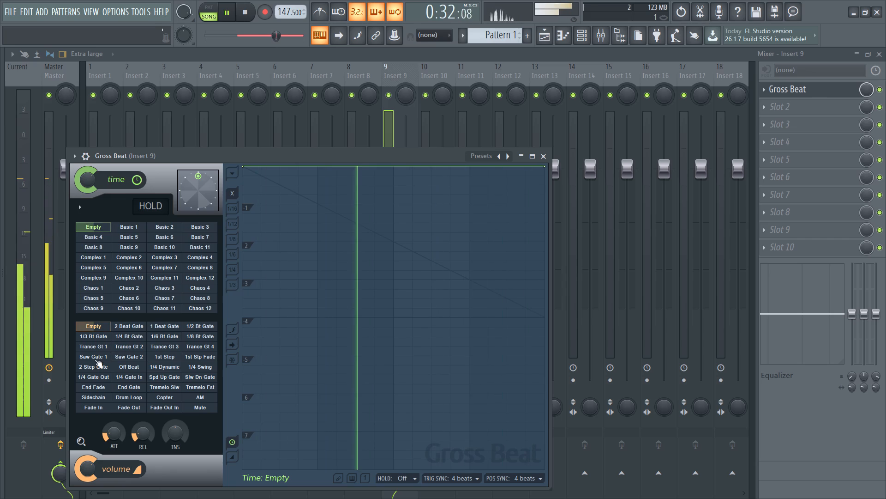
Audition the 2 Beat Gate and 1 Beat Gate volume presets, and settle on 1/2 Bt Gate.
click(117, 325)
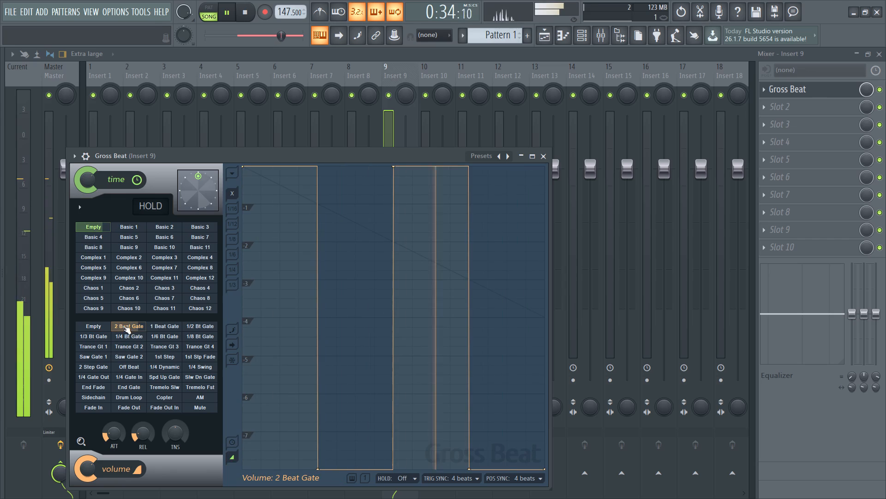
click(157, 325)
click(190, 328)
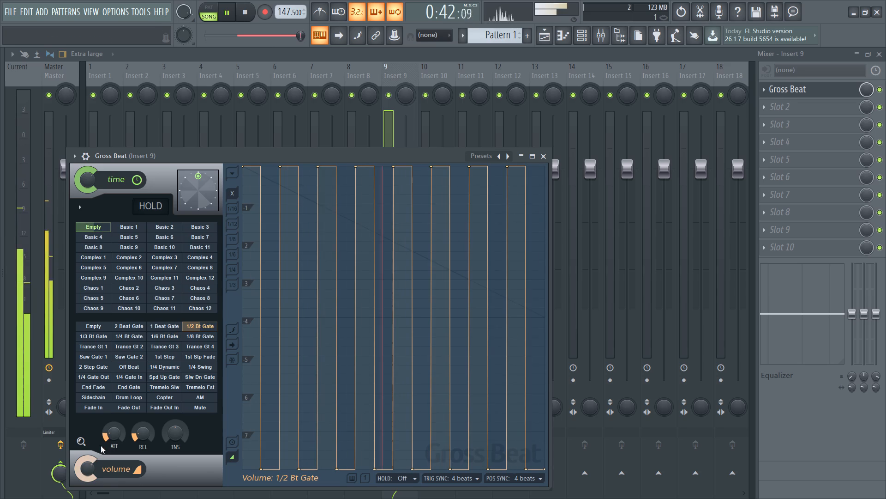
Raise Gross Beat's volume smoothing attack gradually to its maximum of 500 ms during playback.
scroll(111, 431, up, 16)
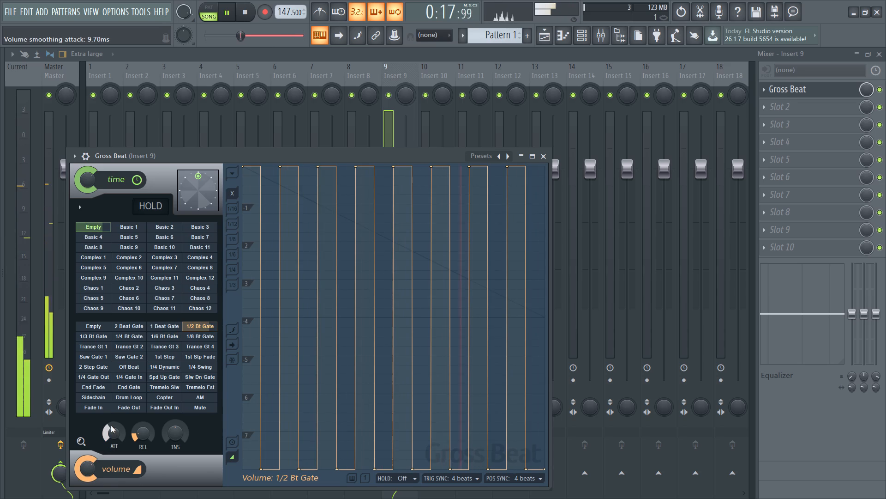
scroll(111, 422, up, 10)
drag(112, 430, 114, 412)
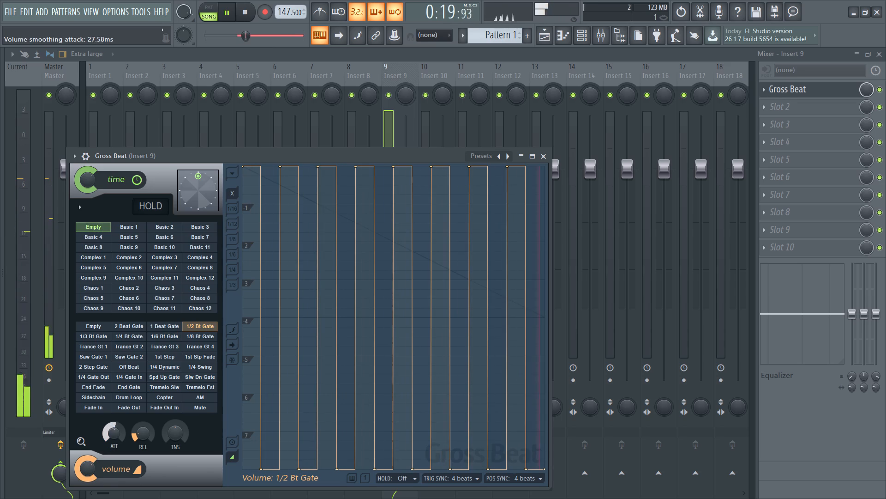
drag(114, 412, 132, 140)
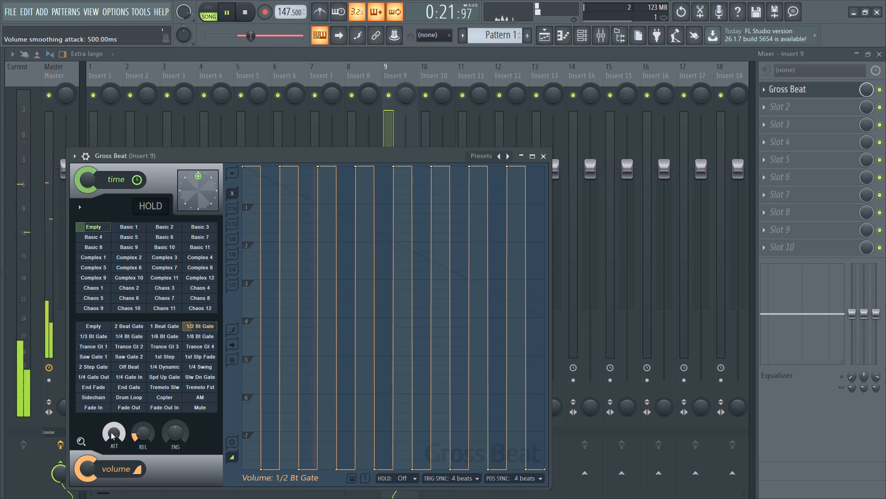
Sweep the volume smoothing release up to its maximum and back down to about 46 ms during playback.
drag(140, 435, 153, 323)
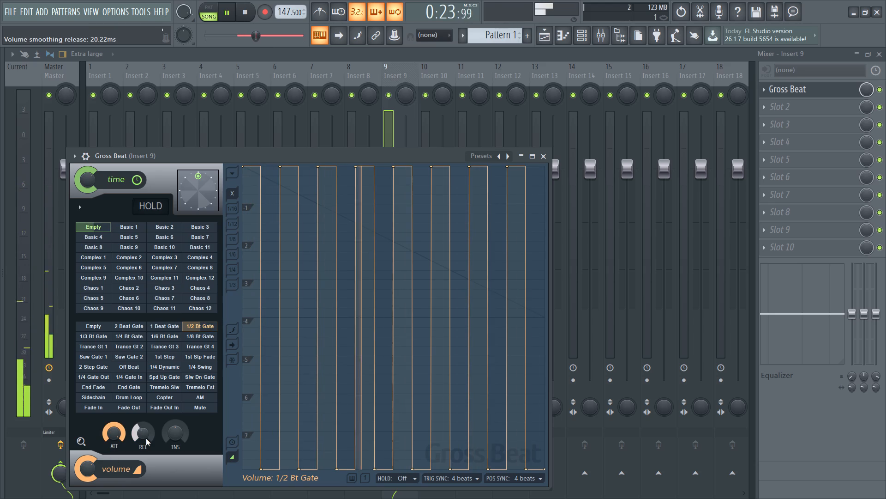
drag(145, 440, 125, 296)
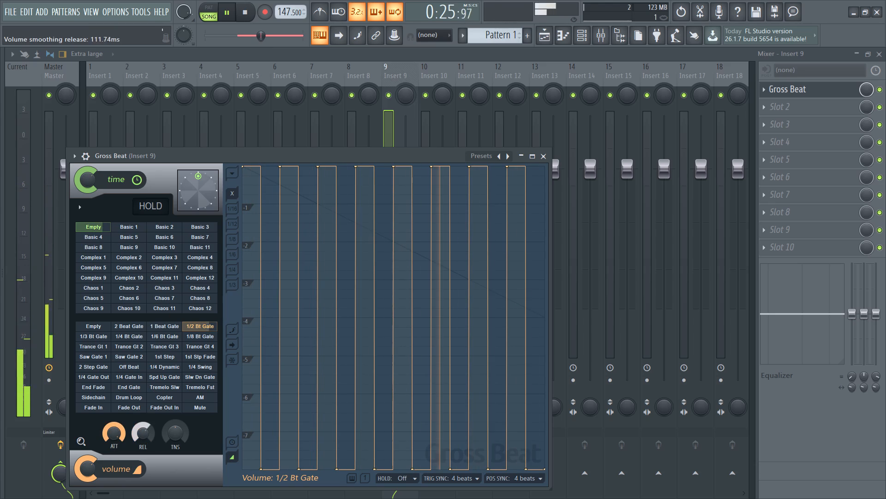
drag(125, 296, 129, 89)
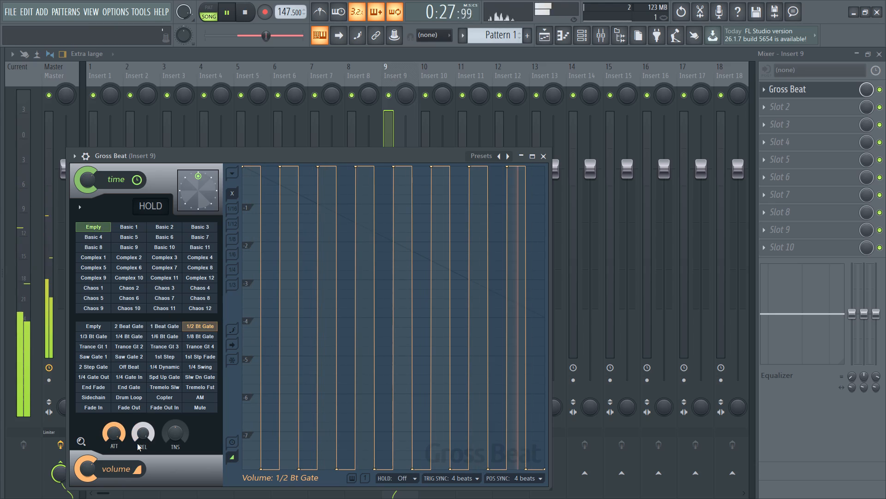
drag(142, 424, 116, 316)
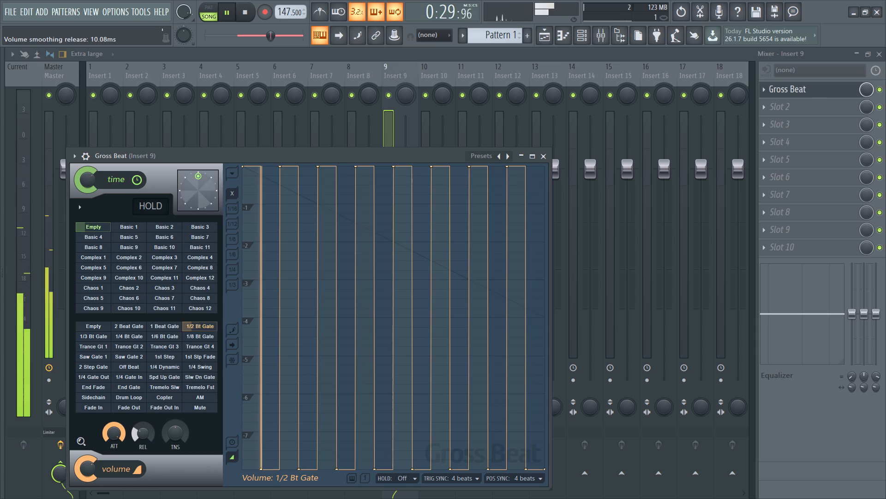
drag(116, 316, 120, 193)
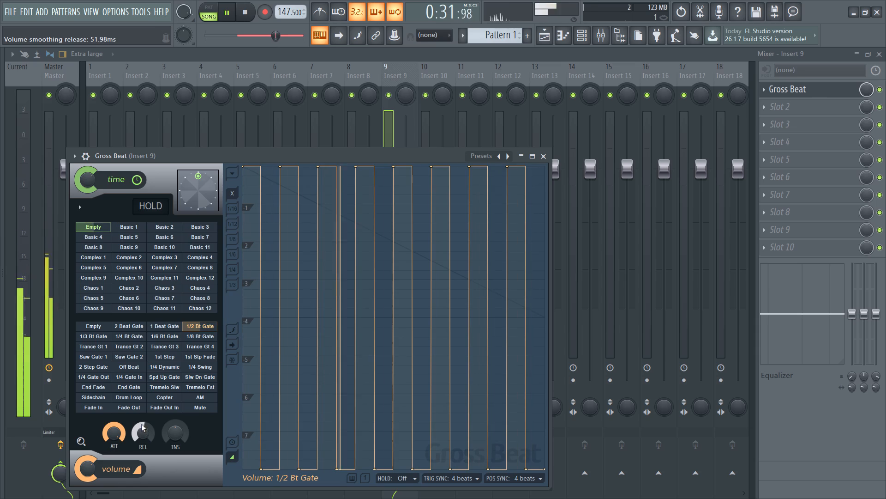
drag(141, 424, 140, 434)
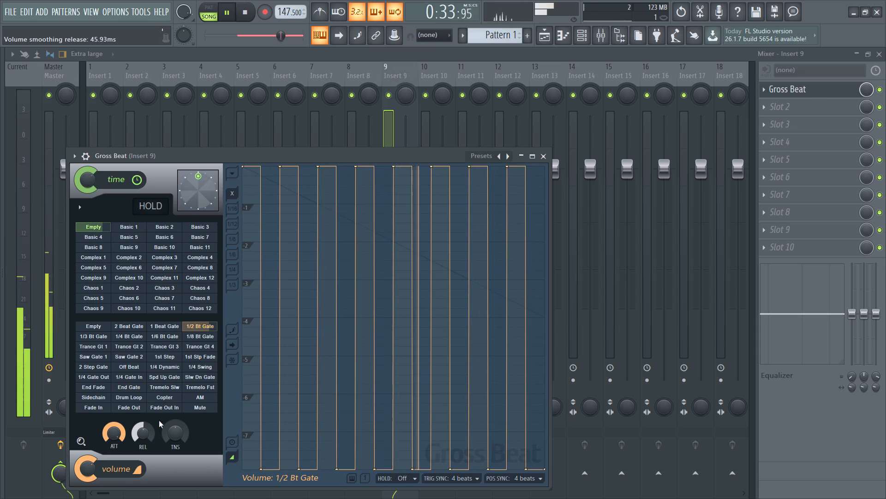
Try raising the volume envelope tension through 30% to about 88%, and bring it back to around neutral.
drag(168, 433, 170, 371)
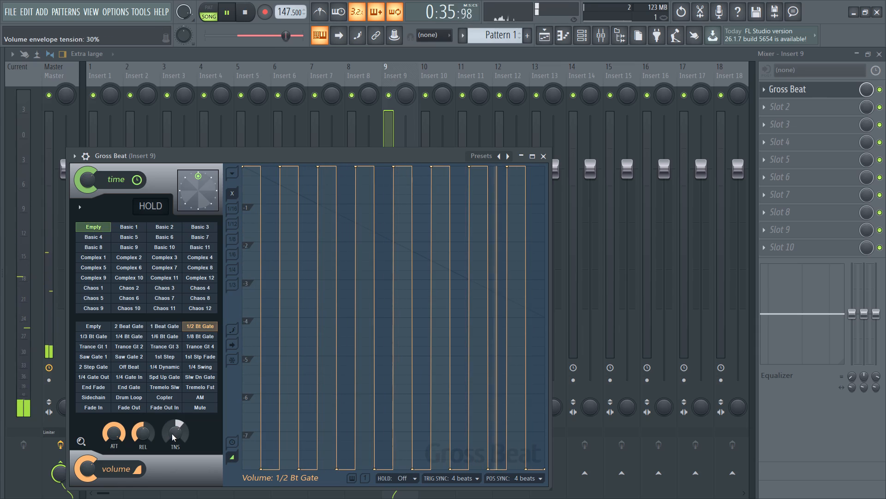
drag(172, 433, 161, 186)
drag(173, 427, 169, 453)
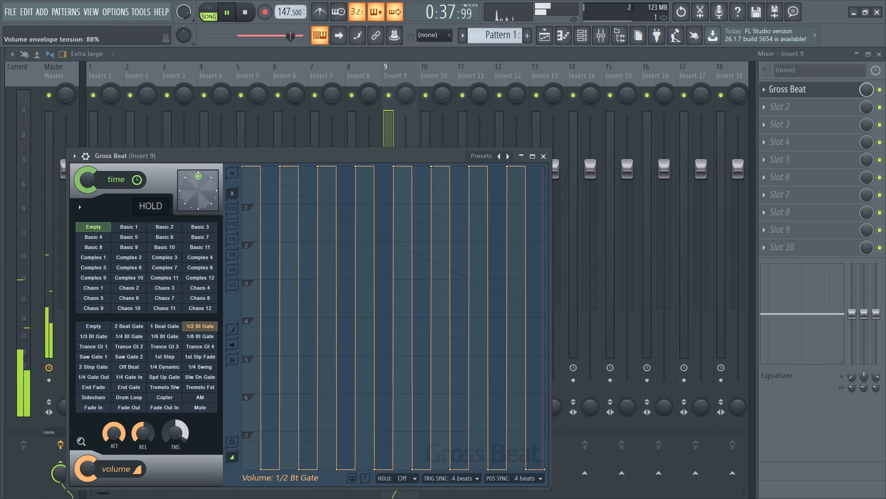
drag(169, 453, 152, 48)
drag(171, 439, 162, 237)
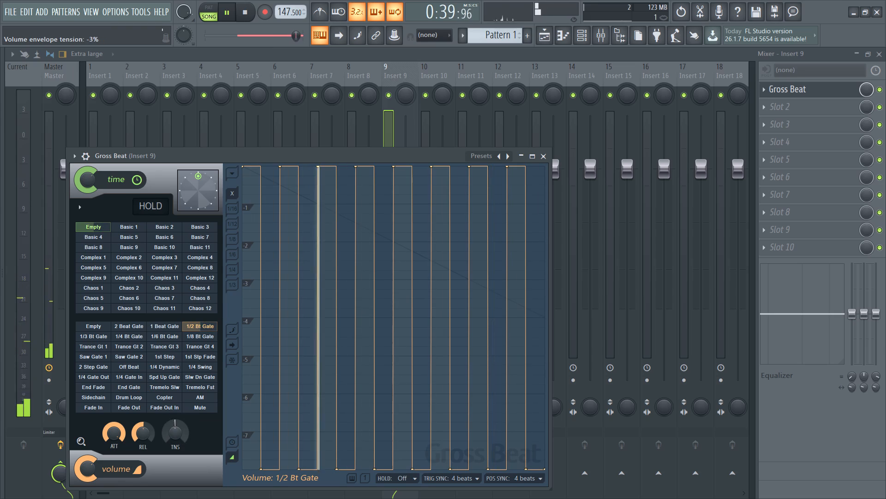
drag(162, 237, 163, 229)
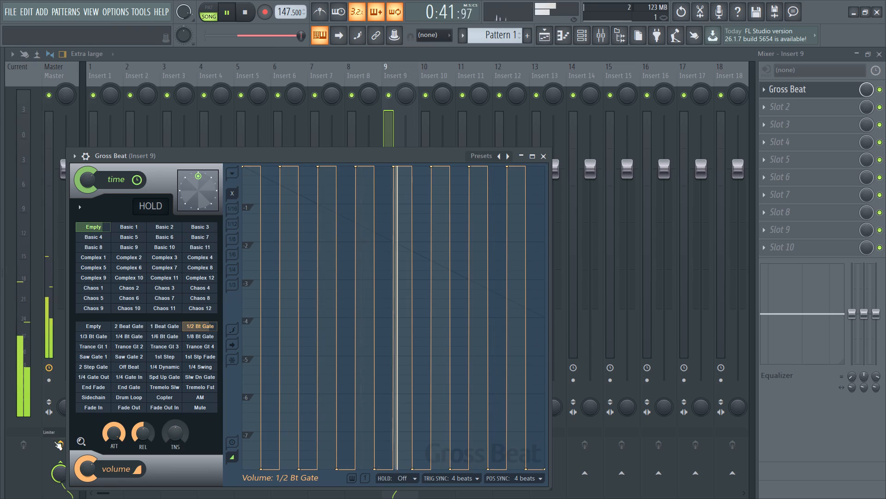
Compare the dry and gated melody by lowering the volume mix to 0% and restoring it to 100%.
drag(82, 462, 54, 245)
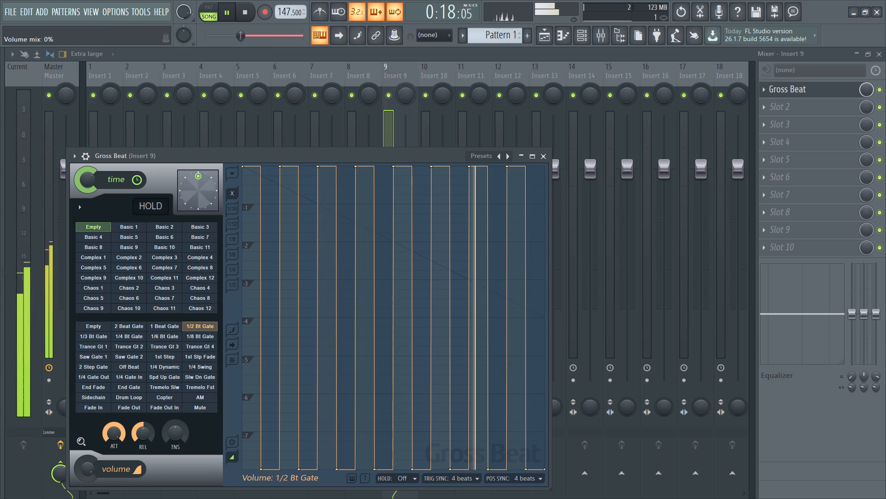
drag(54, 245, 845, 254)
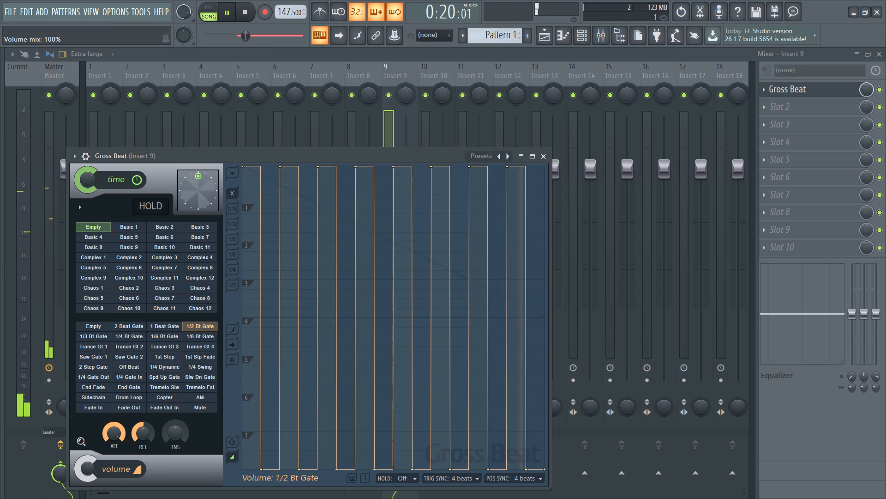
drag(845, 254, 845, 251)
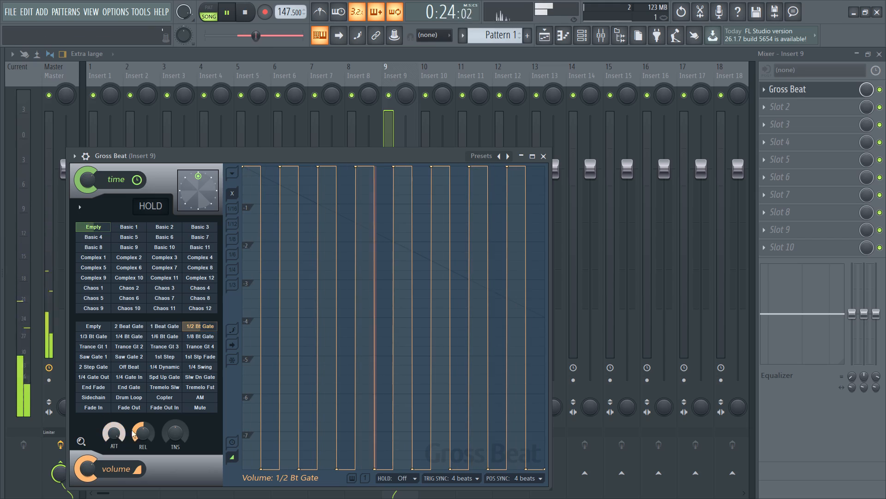
Raise the volume smoothing release above 170 ms and ease it back down to about 92 ms.
drag(138, 432, 123, 292)
drag(138, 434, 138, 468)
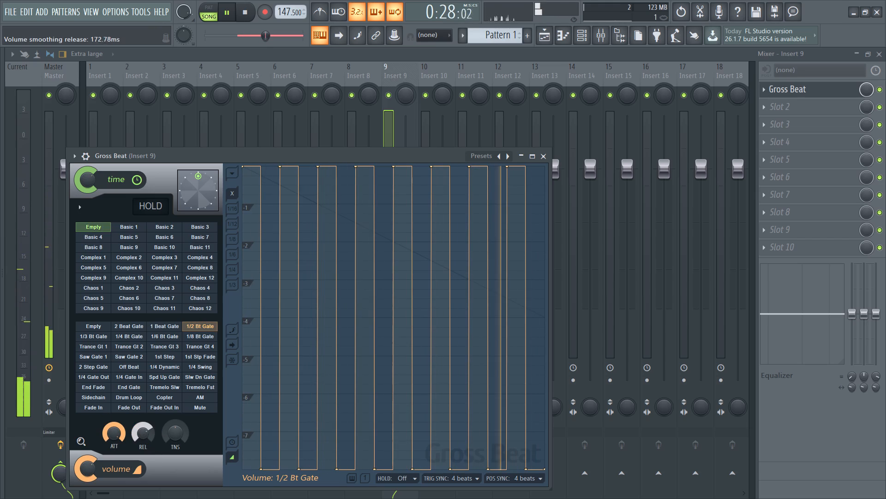
drag(138, 468, 138, 469)
drag(139, 429, 139, 447)
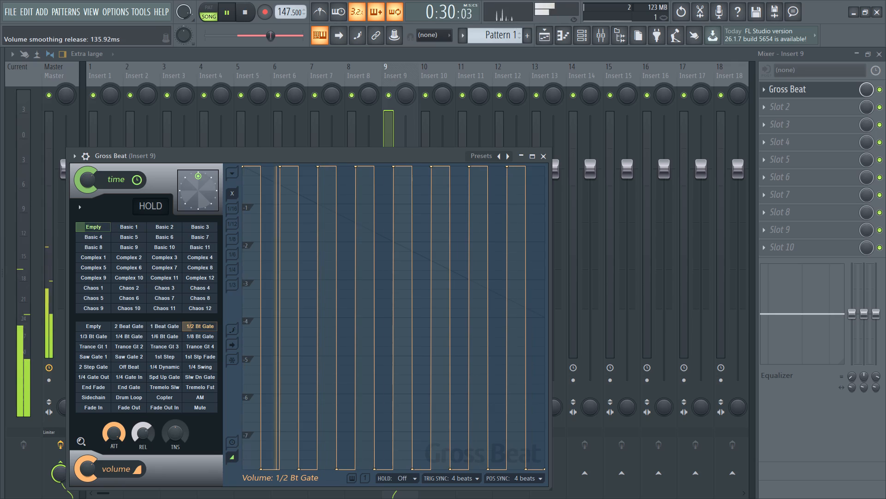
drag(139, 447, 137, 479)
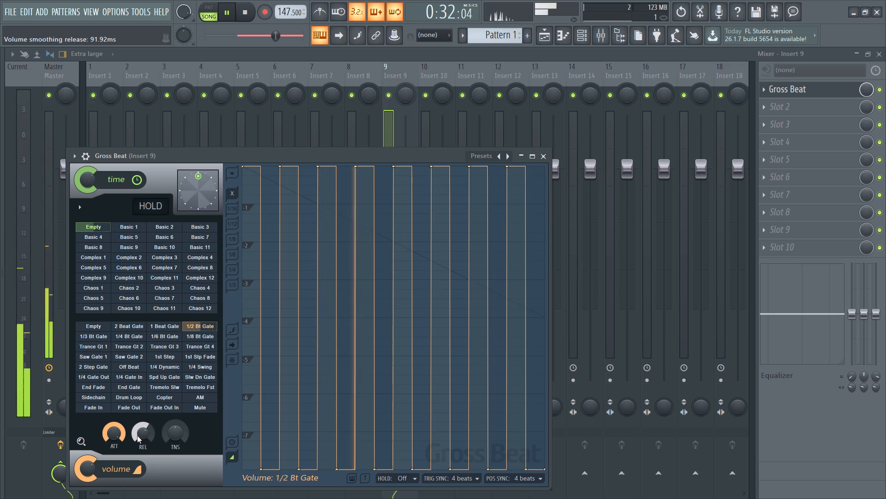
Create an automation clip for Gross Beat's volume smoothing release, and close Gross Beat and the mixer to reveal the playlist.
right_click(148, 433)
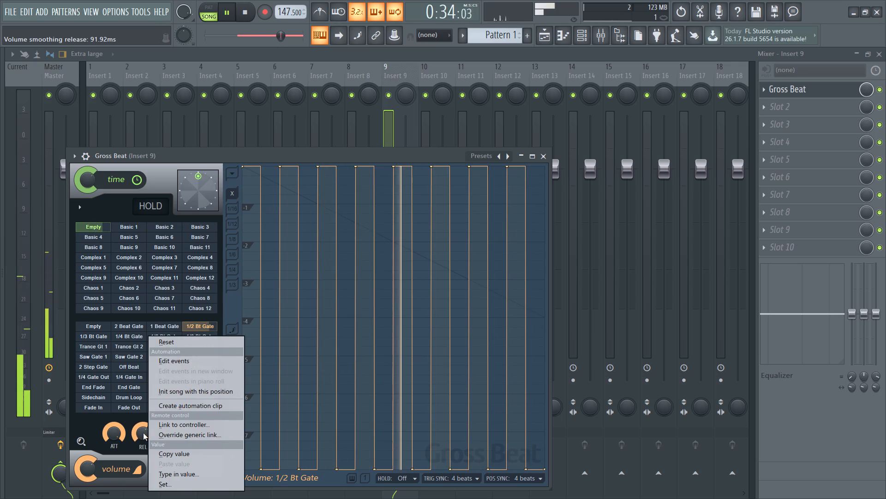
click(170, 406)
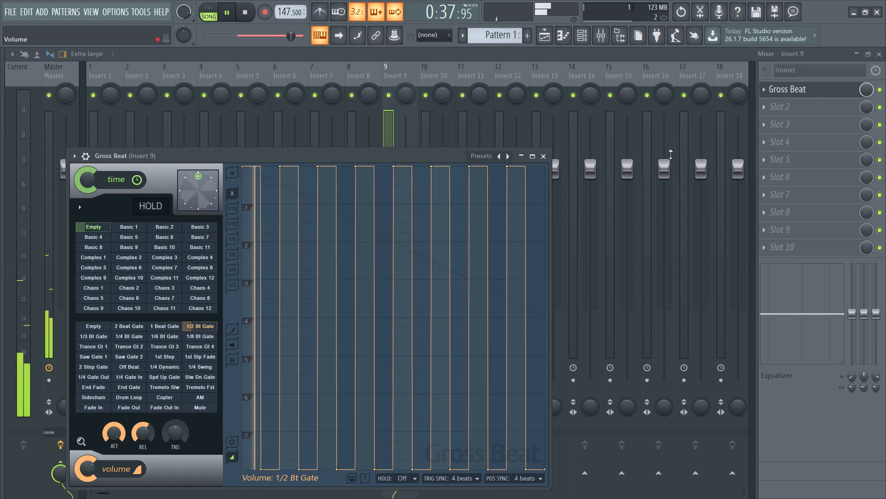
click(548, 159)
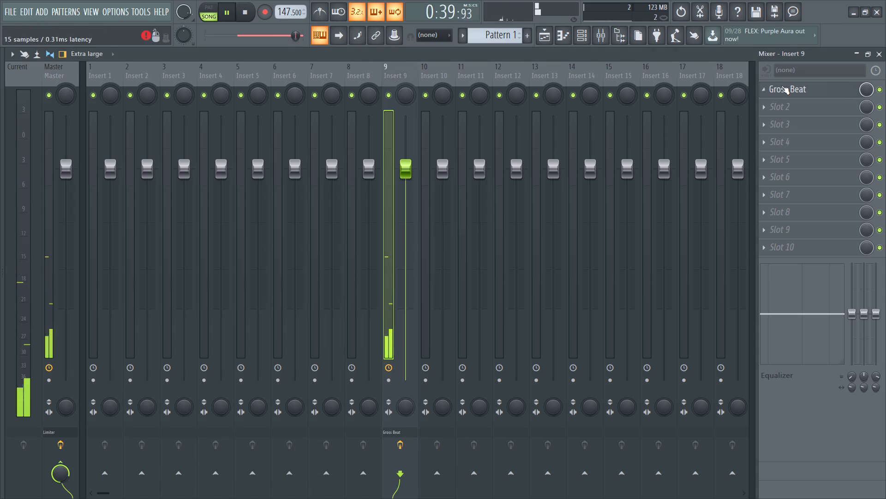
click(881, 57)
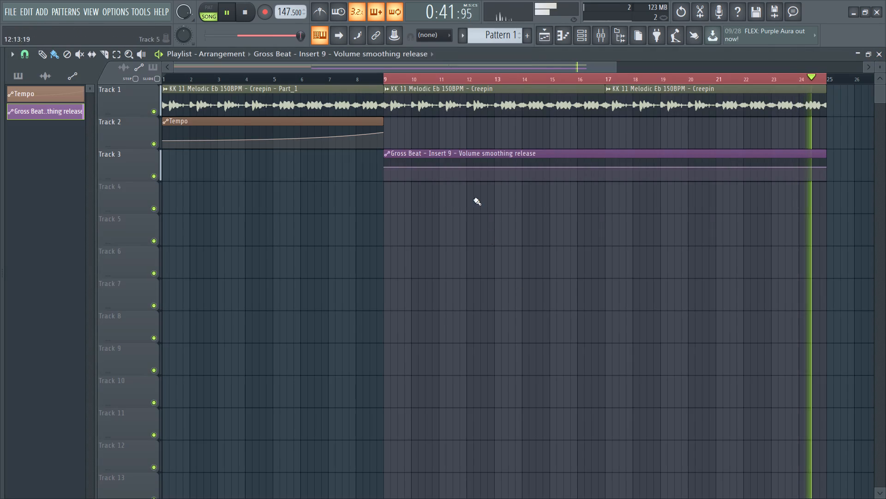
Lower the starting point of the volume smoothing release automation clip at bar 9 to 0%, trying about 35% along the way.
drag(385, 166, 383, 183)
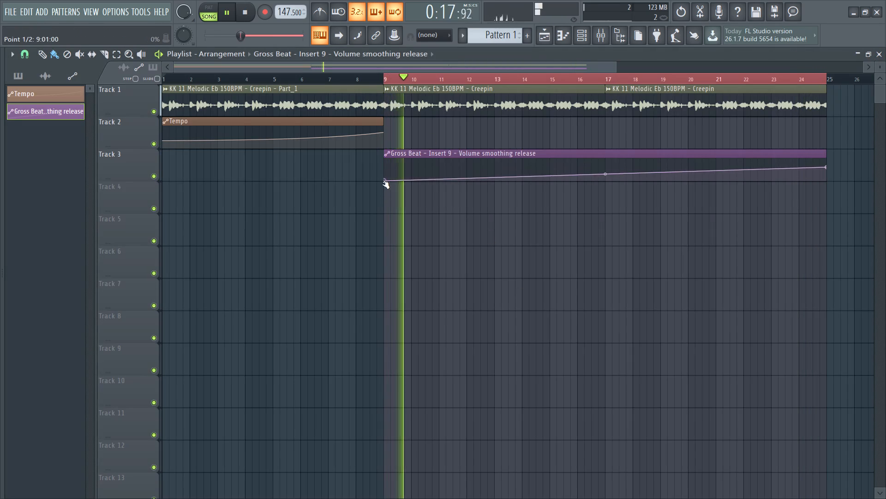
drag(383, 183, 384, 173)
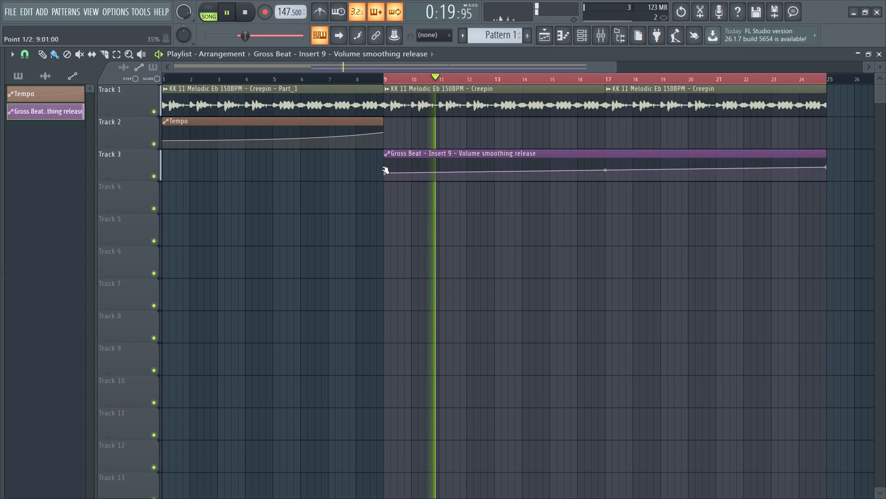
drag(383, 174, 382, 188)
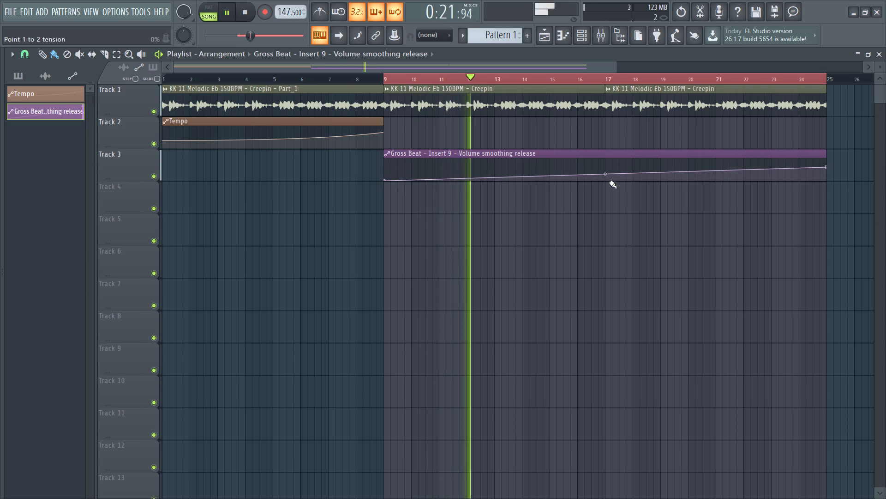
Bend the release automation curve downward at its midpoint near bar 17 so it rises slowly at first and more steeply toward the end.
drag(606, 175, 602, 201)
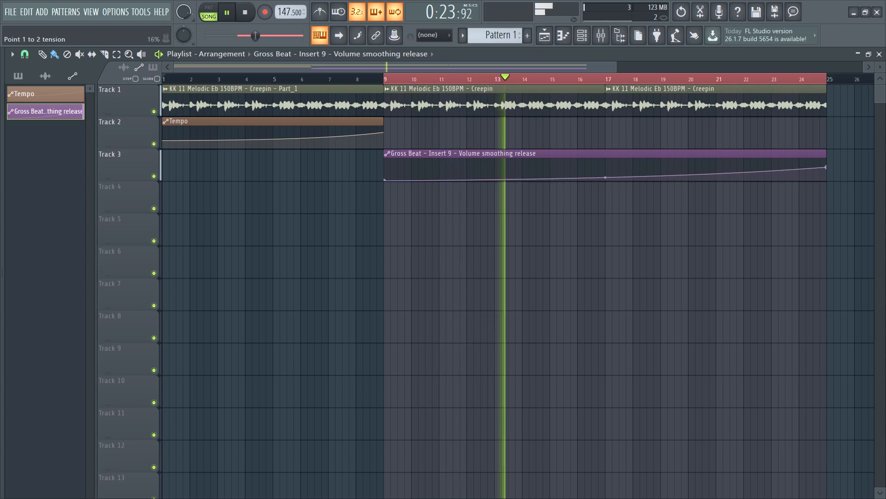
drag(602, 201, 602, 208)
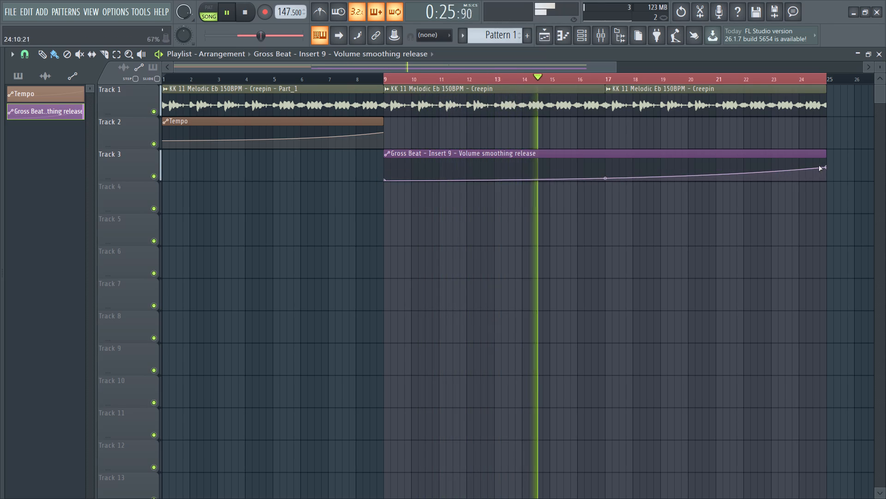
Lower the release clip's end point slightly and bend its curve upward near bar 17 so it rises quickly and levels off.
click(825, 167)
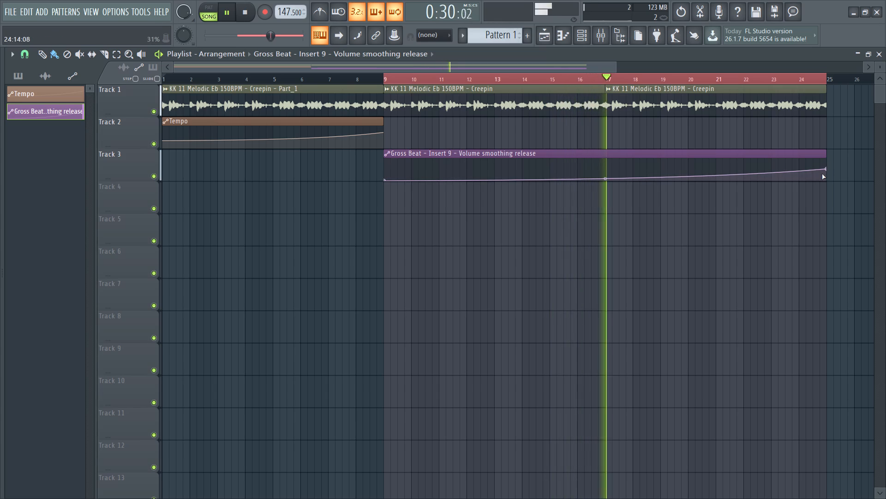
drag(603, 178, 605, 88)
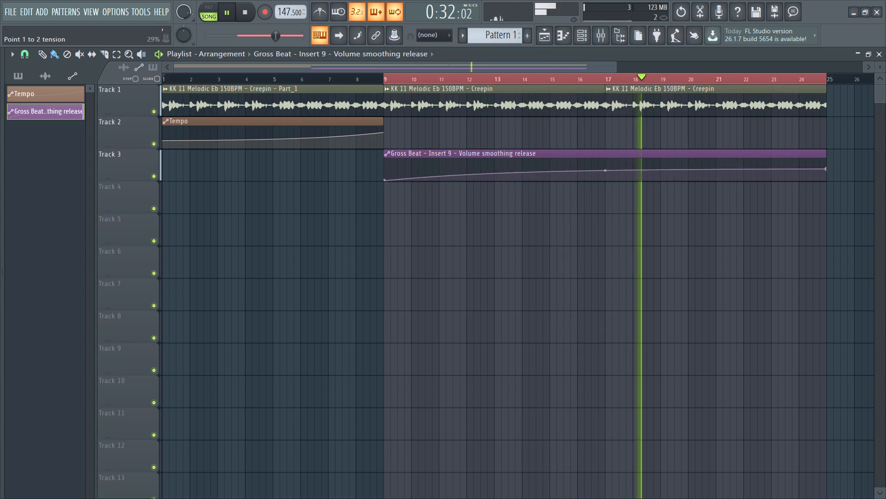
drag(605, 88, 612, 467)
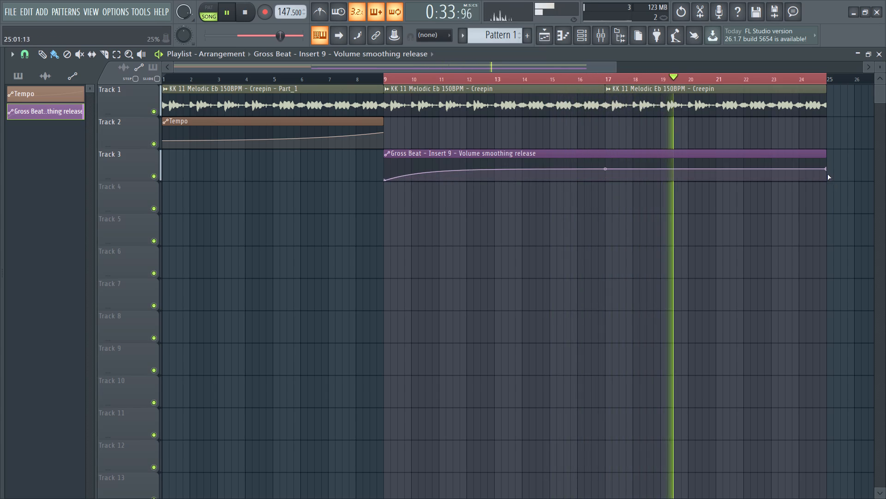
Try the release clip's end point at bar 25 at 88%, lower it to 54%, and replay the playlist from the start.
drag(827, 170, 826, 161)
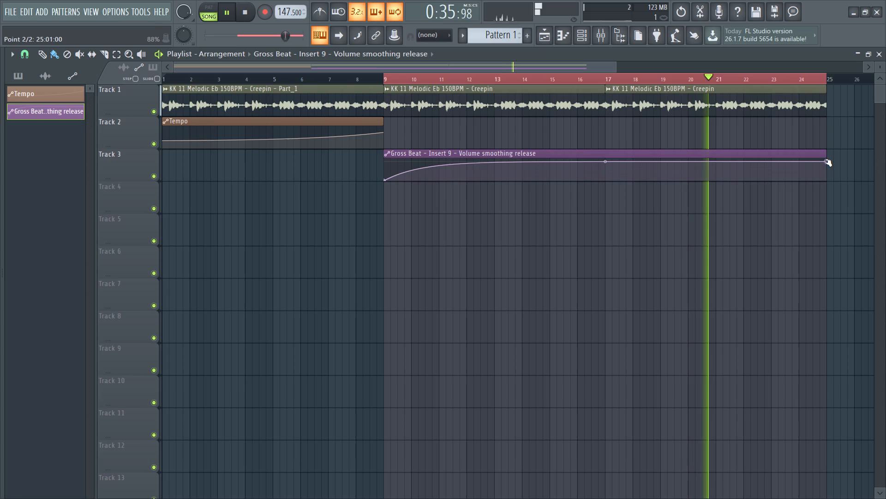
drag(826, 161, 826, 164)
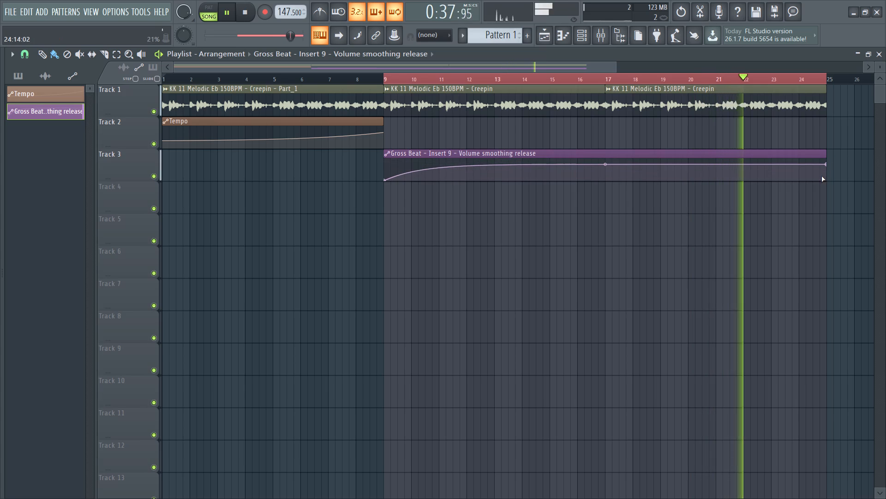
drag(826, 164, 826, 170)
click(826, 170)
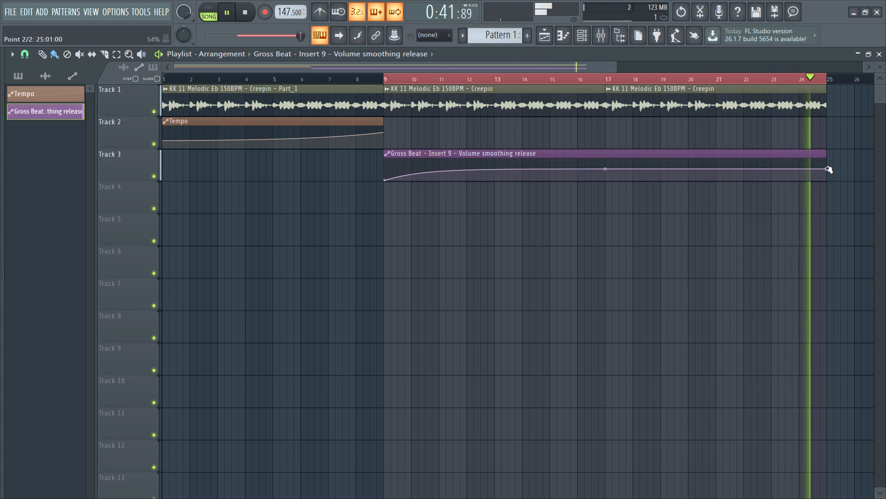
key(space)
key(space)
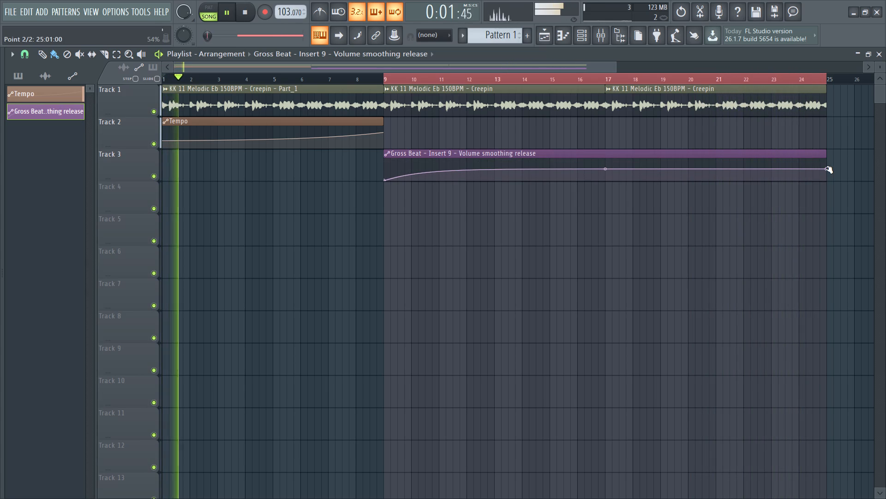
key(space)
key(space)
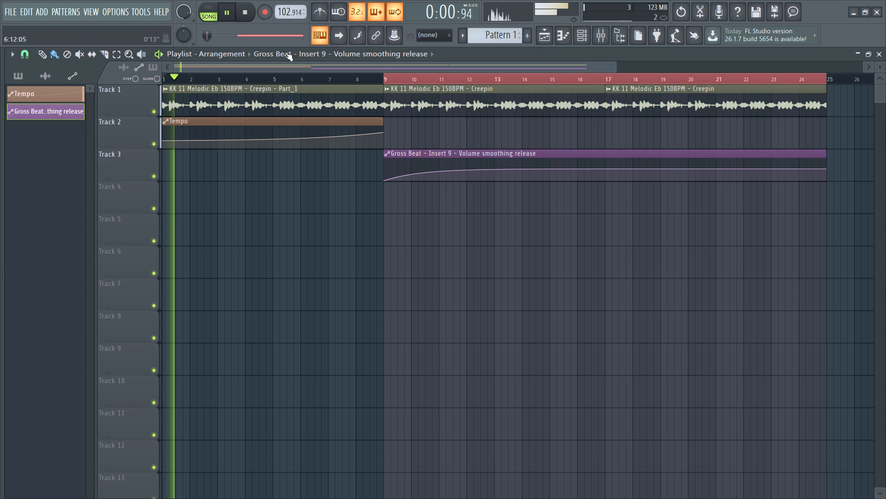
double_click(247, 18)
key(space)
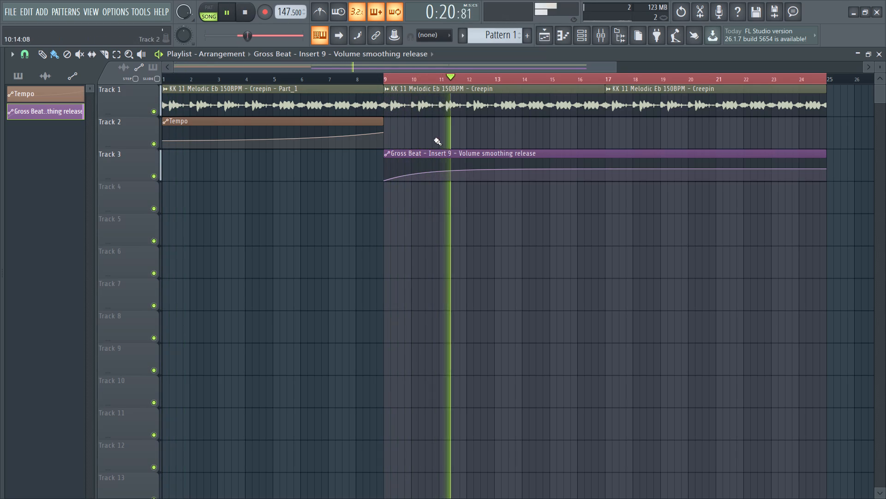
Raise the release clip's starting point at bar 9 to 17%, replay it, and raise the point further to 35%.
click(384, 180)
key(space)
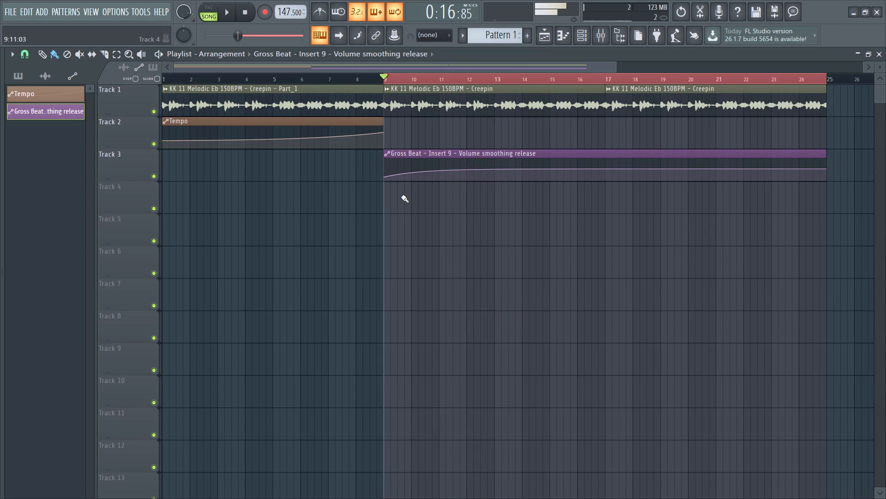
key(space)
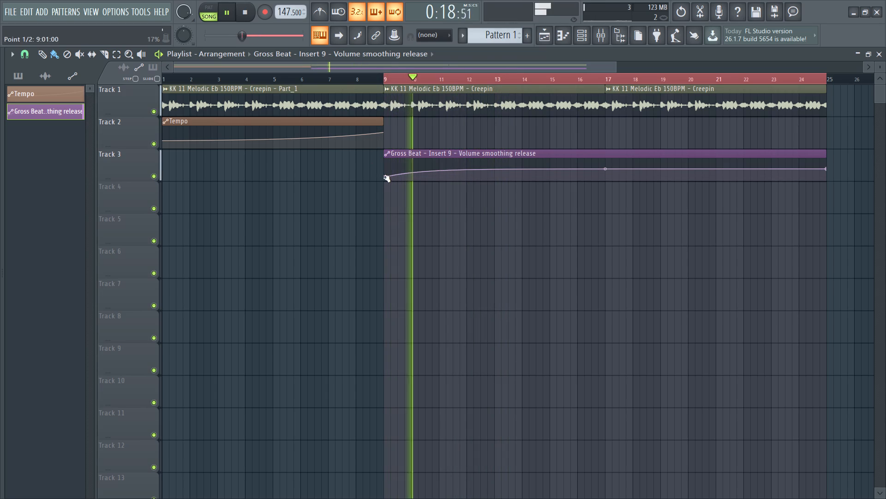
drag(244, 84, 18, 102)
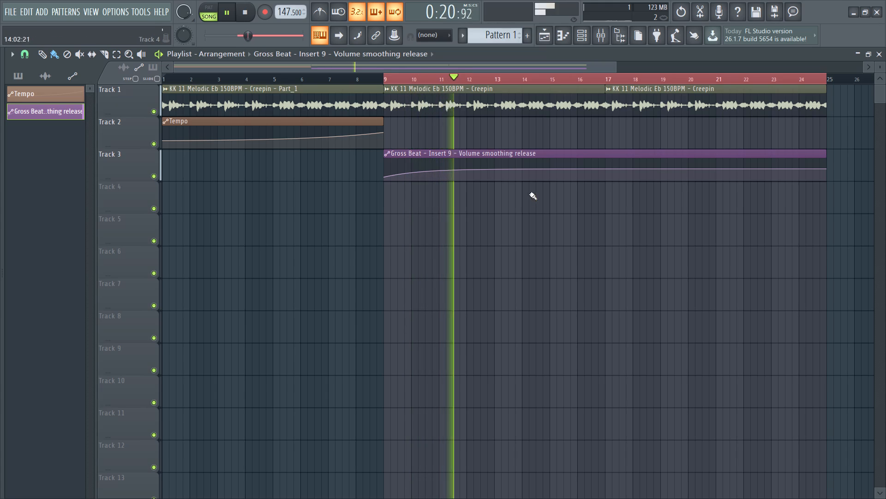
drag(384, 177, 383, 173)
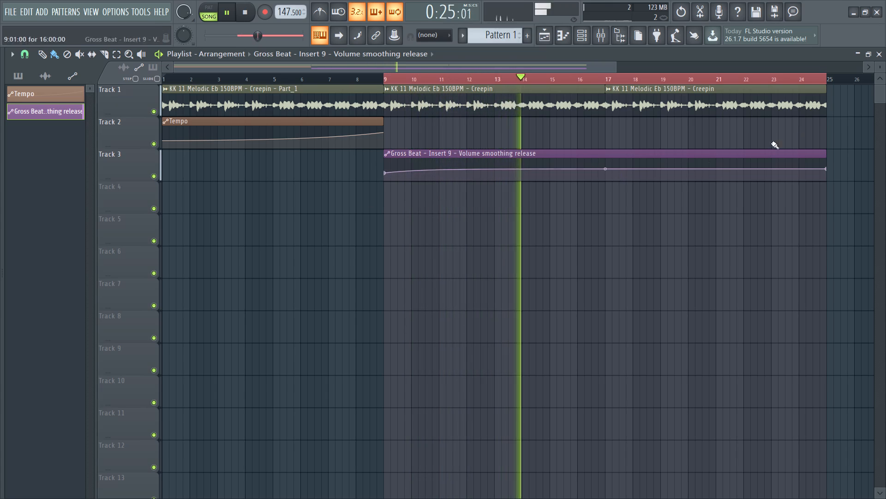
Raise the release clip's end point at bar 25 to 62% and slightly higher, and restart playback from about bar 8.
drag(825, 170, 827, 167)
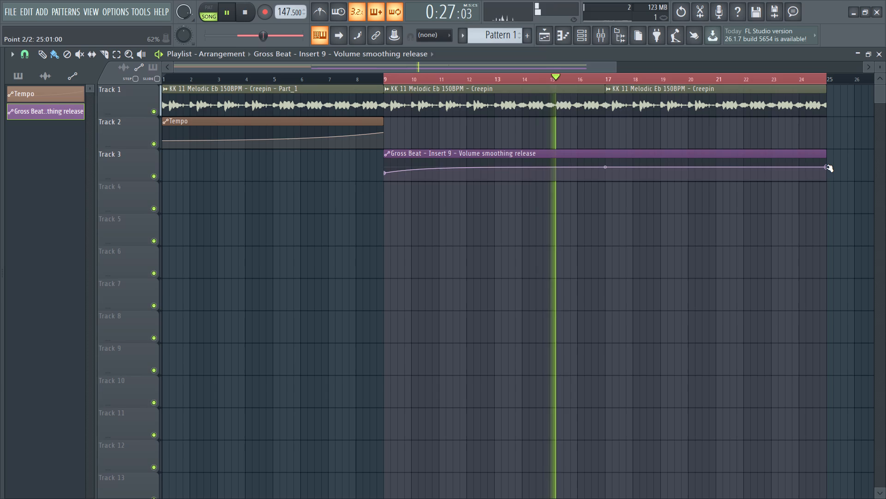
drag(827, 167, 827, 165)
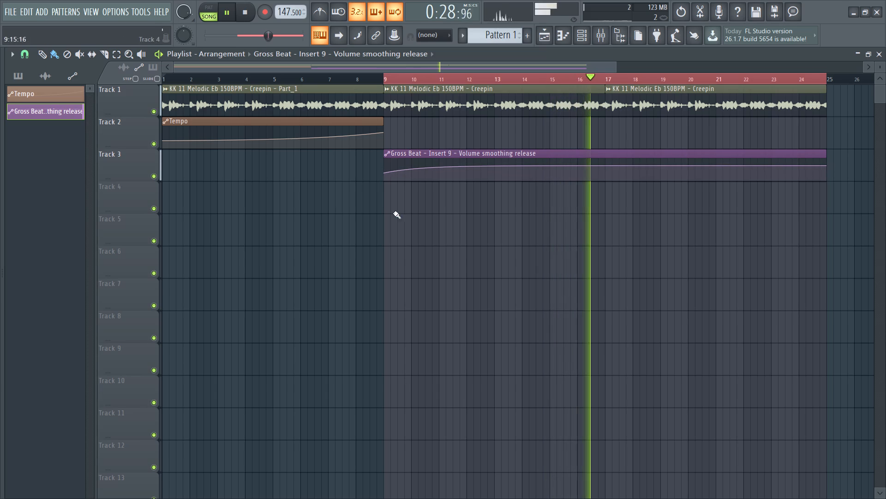
key(space)
key(space)
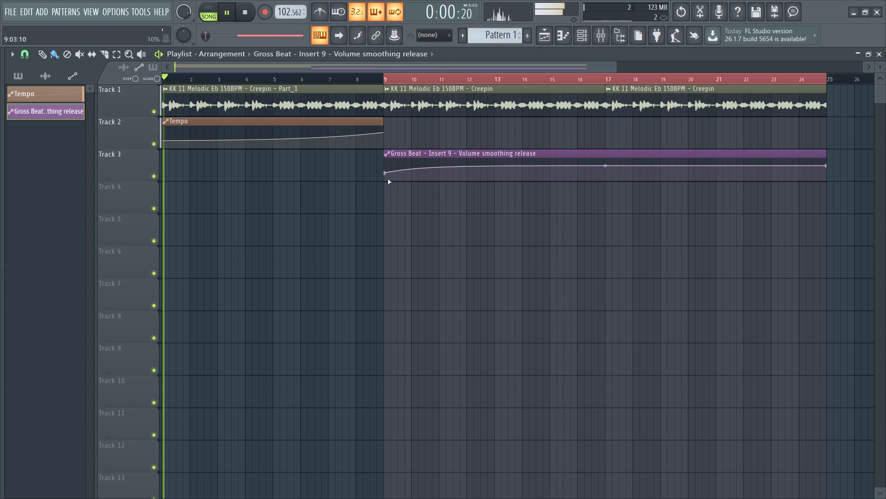
click(359, 79)
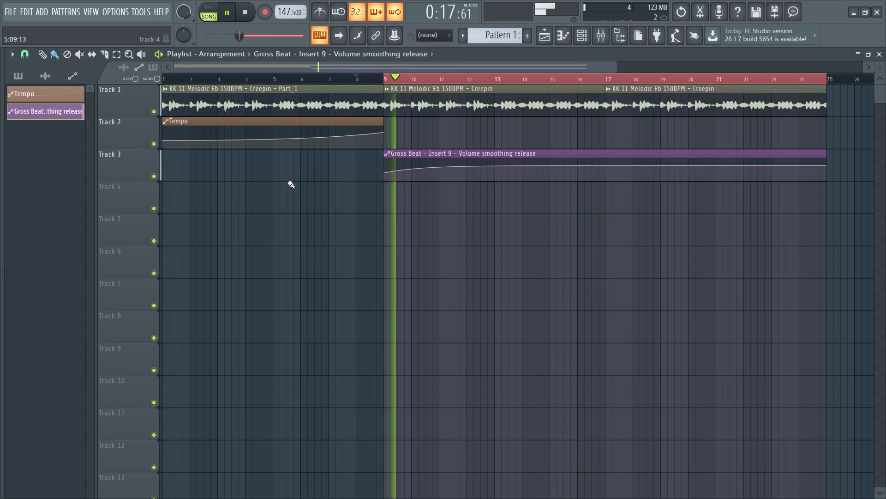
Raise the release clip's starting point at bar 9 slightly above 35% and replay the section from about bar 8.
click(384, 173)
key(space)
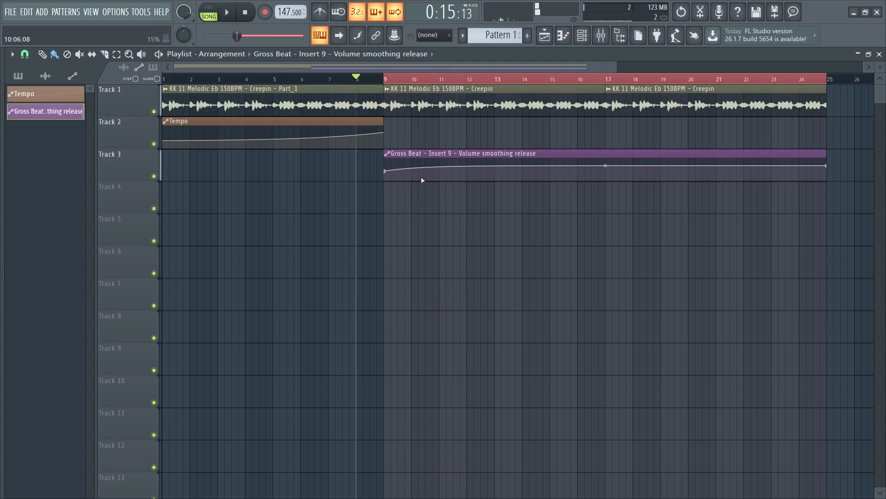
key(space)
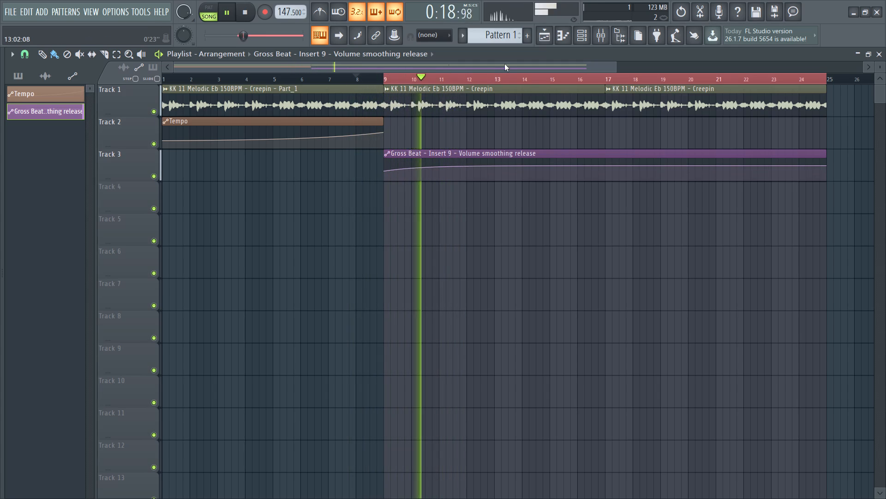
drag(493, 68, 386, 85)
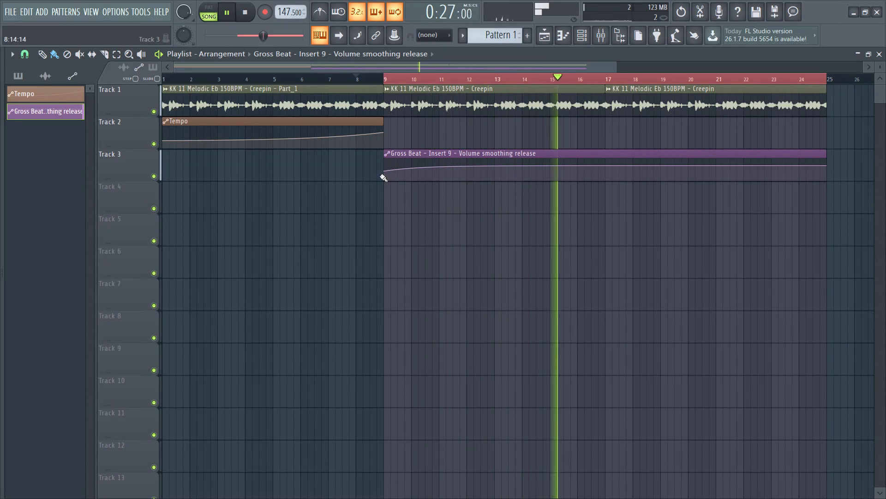
Lower the release clip's starting point to 0%, straighten its curve to 5% tension, and replay from about bar 8.
drag(385, 172, 383, 190)
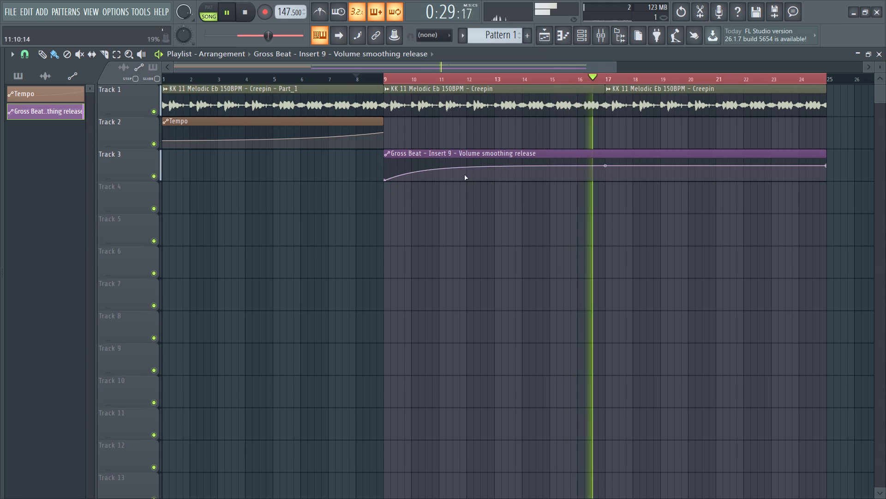
drag(606, 165, 607, 175)
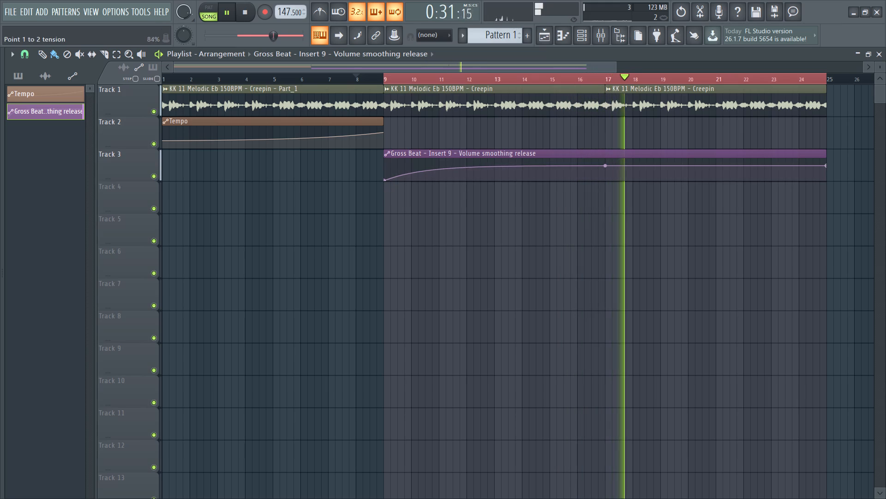
drag(607, 175, 610, 303)
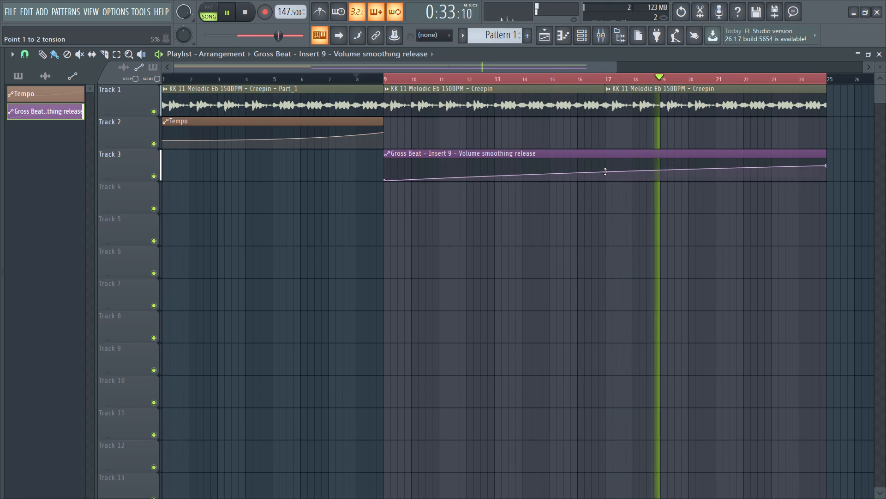
key(space)
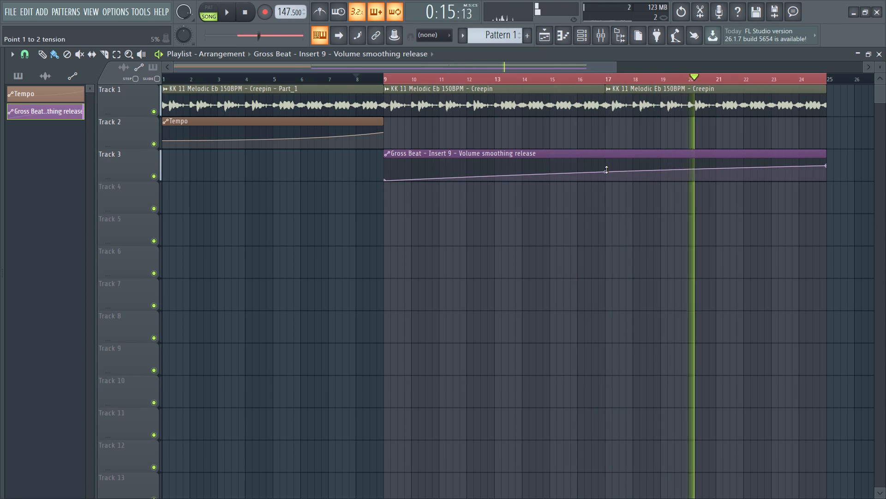
key(space)
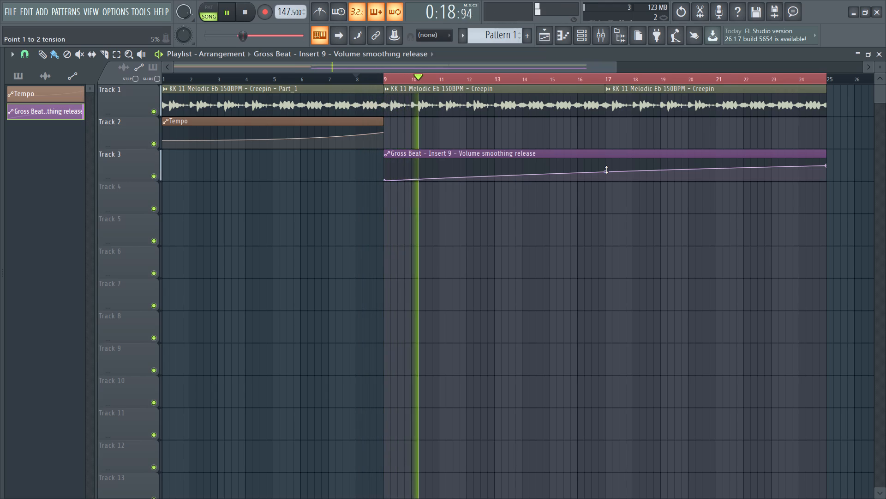
Raise the release clip's starting point at bar 9 slightly above 0%, listen through the section, and stop playback.
click(384, 178)
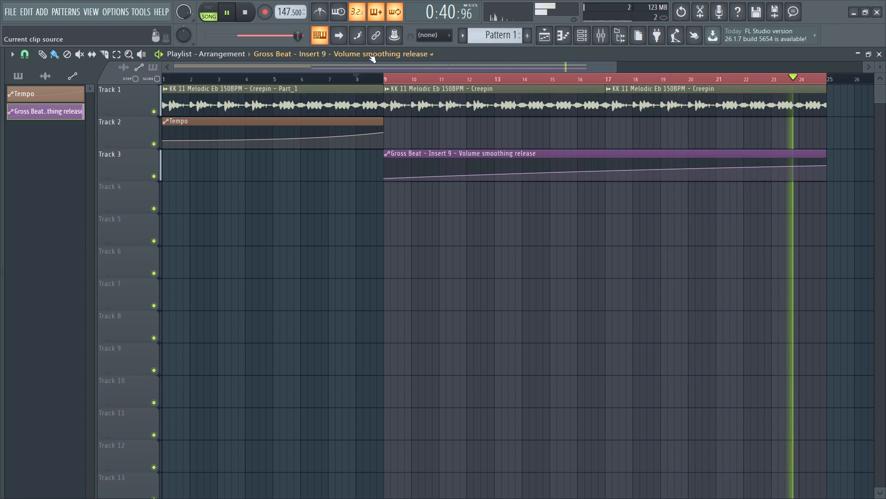
key(space)
key(space)
key(space)
key(space)
key(space)
key(space)
key(space)
key(space)
key(space)
key(space)
key(space)
key(space)
key(space)
key(space)
key(space)
key(space)
Copy the KK 11 Melodic Eb 150BPM - Creepin clip at bar 17 on Track 1 to bars 25 and 33.
drag(424, 67, 509, 69)
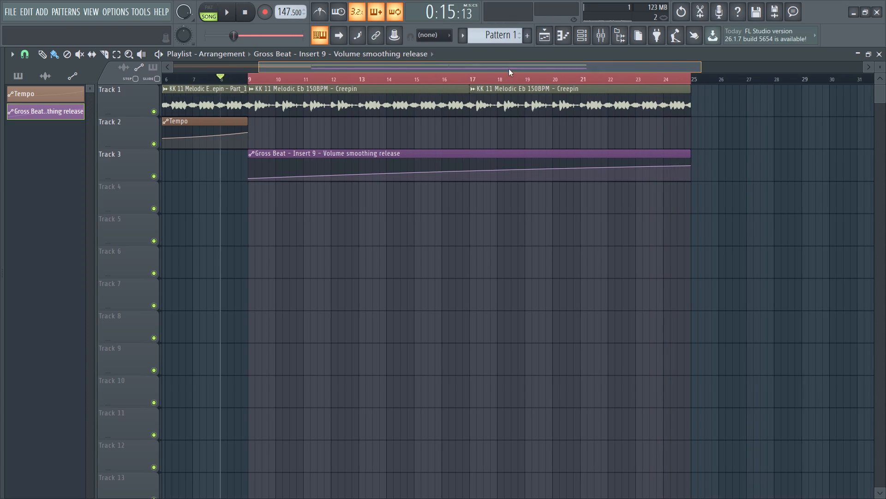
drag(509, 69, 545, 59)
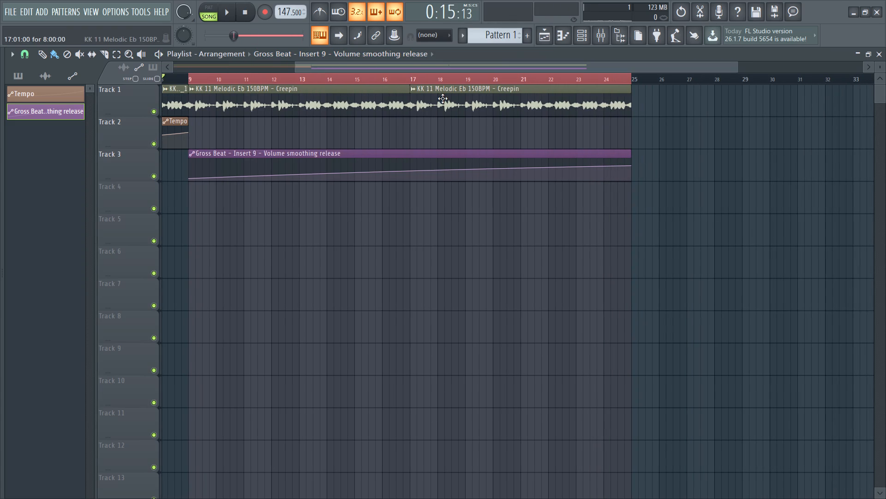
shift+drag(443, 98, 666, 104)
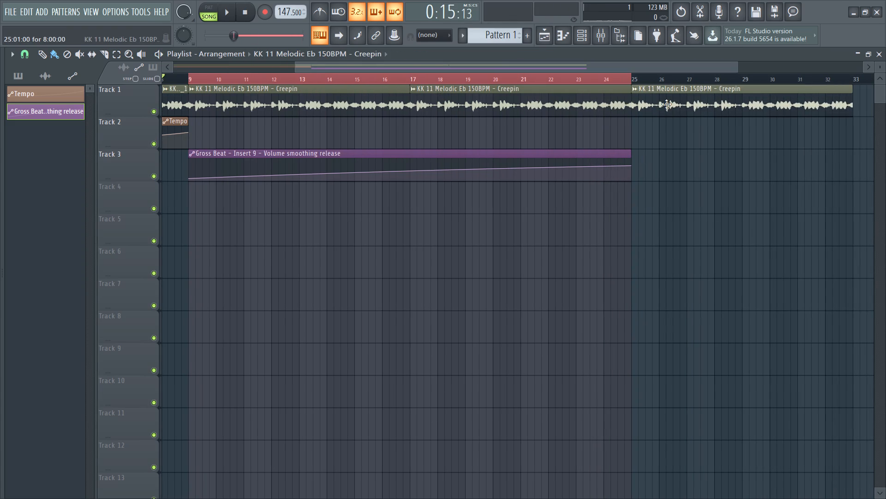
shift+drag(666, 104, 667, 103)
drag(497, 63, 612, 59)
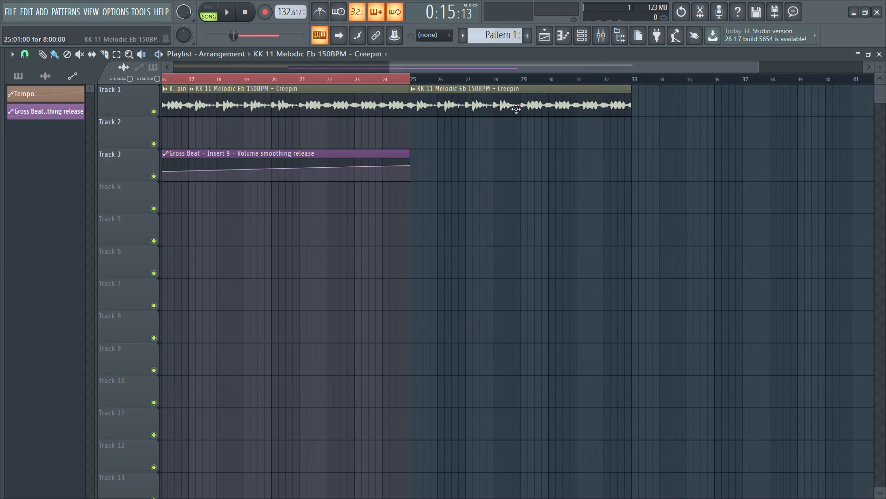
shift+drag(506, 103, 728, 93)
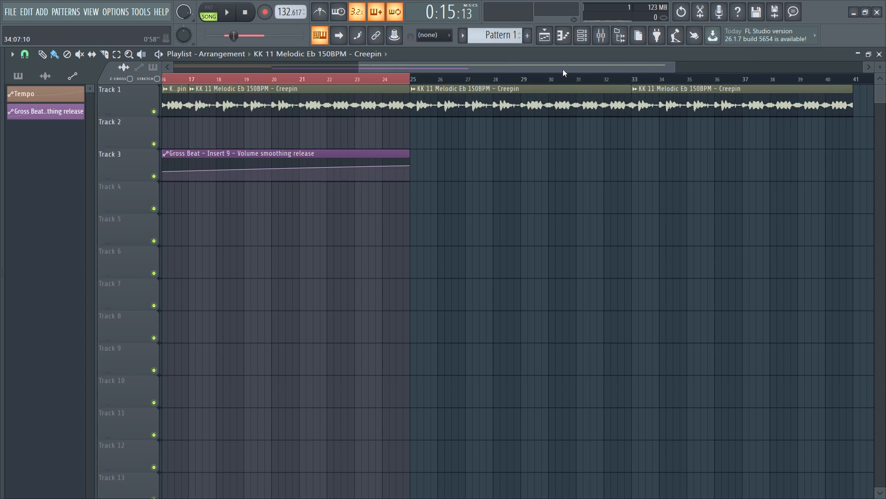
Start playback and extend the playlist's time selection to cover bar 9 through bar 41.
drag(563, 69, 670, 69)
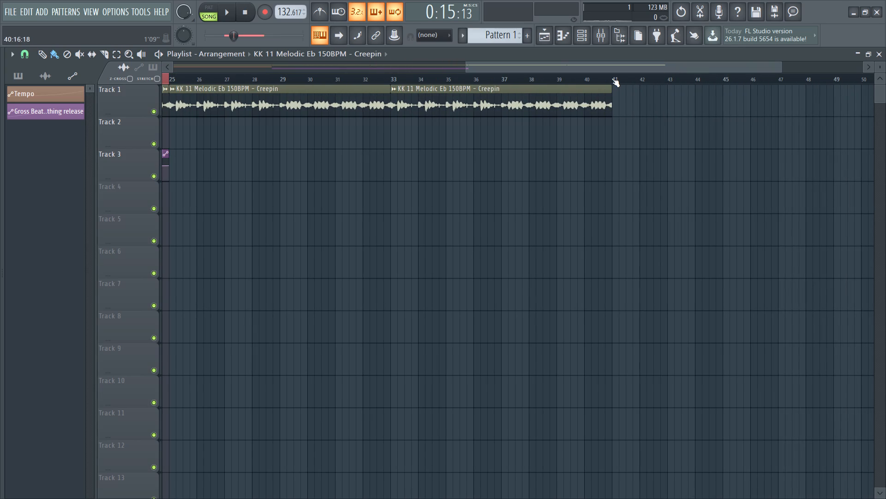
drag(613, 64, 535, 71)
key(space)
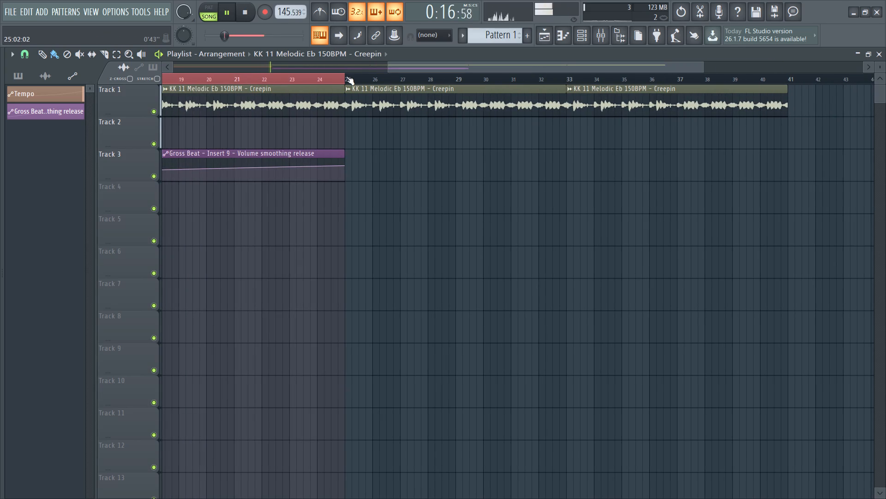
right_drag(343, 77, 785, 106)
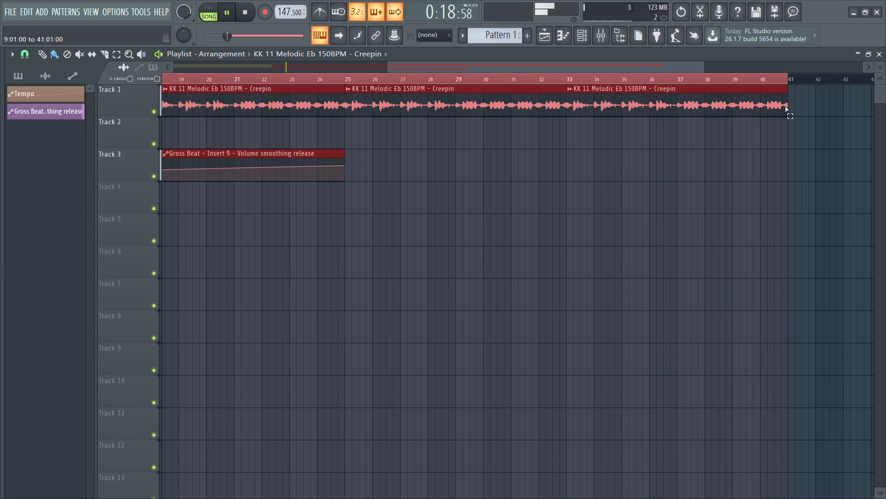
right_drag(785, 106, 786, 106)
drag(449, 67, 418, 72)
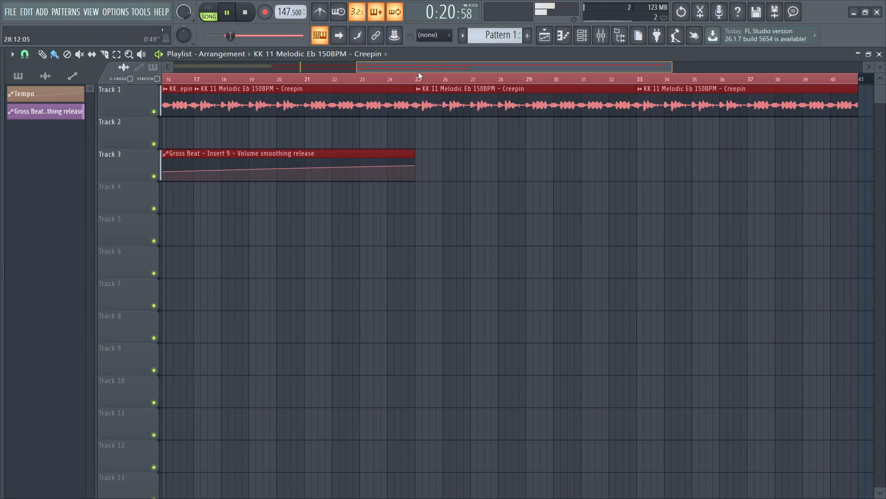
Extend the Gross Beat volume smoothing release clip on Track 3 to just past bar 41.
drag(418, 72, 418, 73)
drag(413, 155, 472, 147)
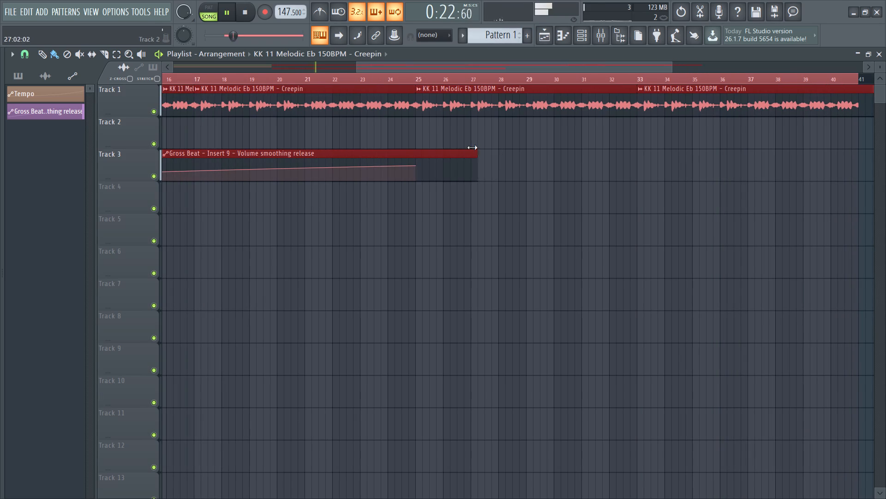
drag(472, 147, 862, 152)
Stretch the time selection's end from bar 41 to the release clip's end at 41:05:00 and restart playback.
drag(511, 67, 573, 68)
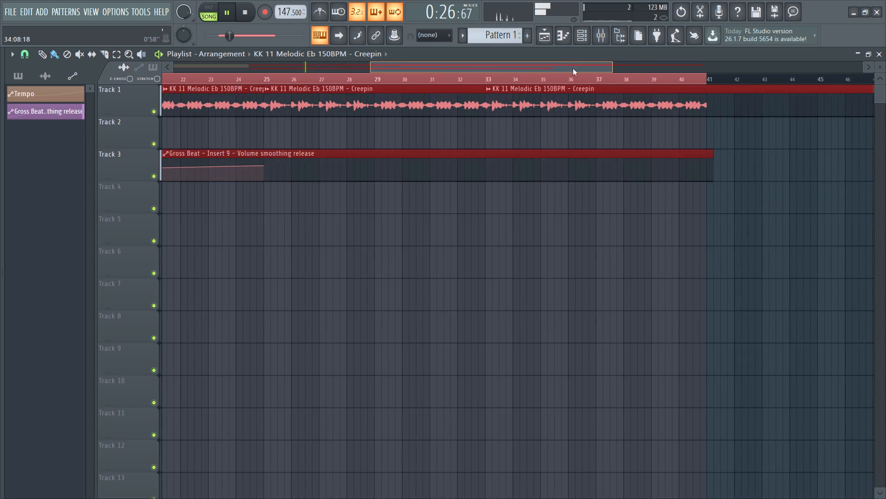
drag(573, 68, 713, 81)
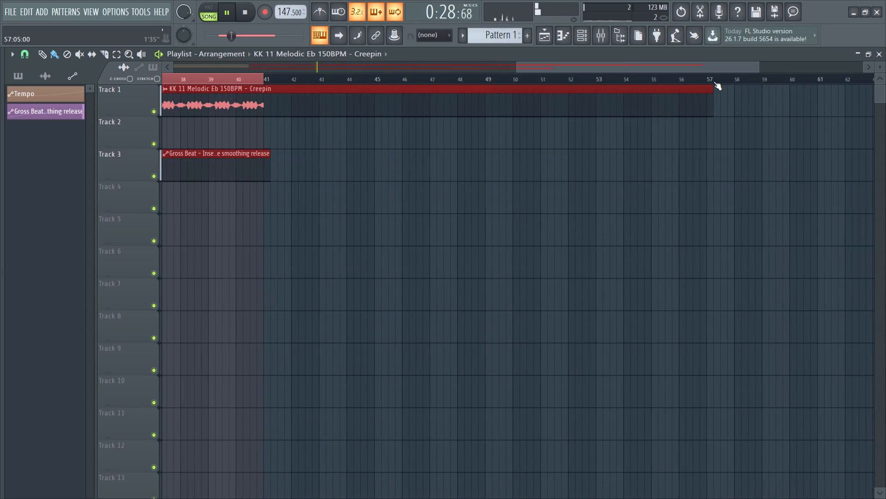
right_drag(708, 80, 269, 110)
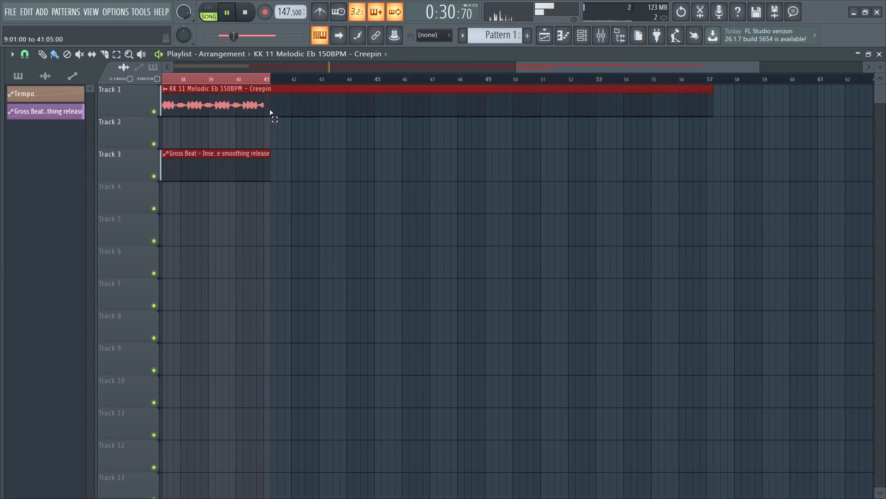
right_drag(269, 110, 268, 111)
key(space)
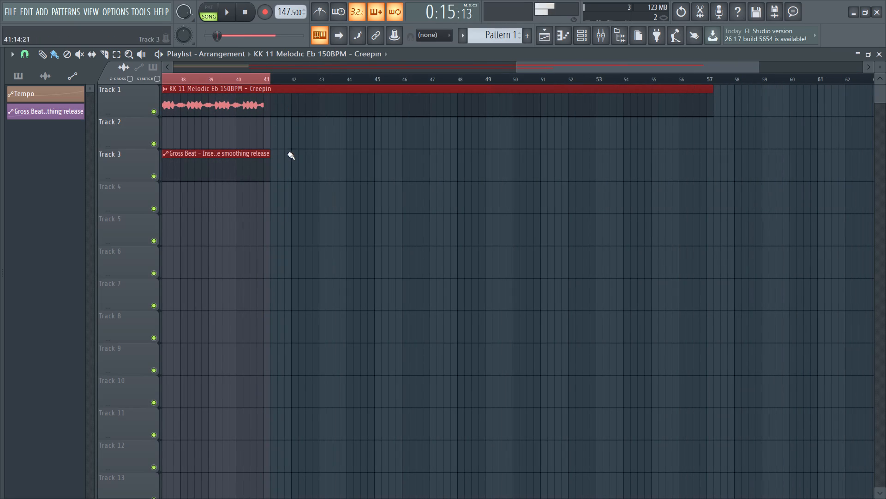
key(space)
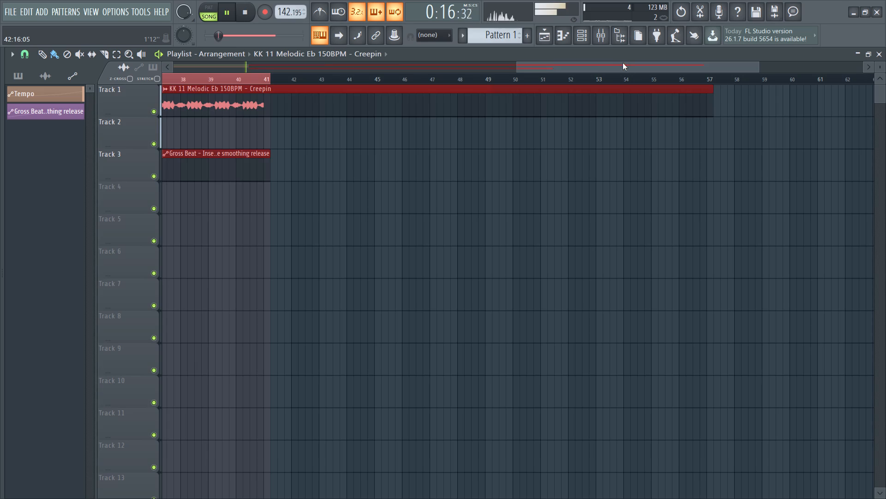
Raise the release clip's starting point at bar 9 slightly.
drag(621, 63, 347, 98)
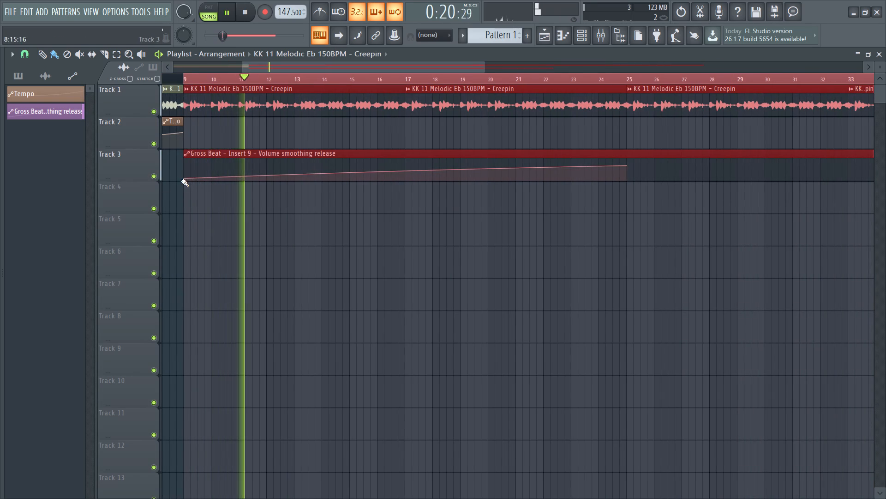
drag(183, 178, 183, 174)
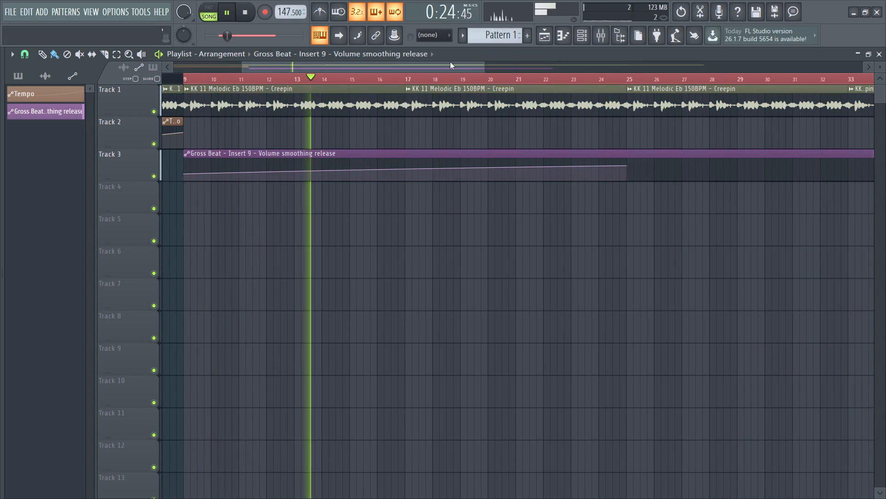
Move the release clip's end point from bar 25 to bar 41 and raise it to about 83%.
drag(455, 68, 524, 72)
drag(424, 167, 423, 165)
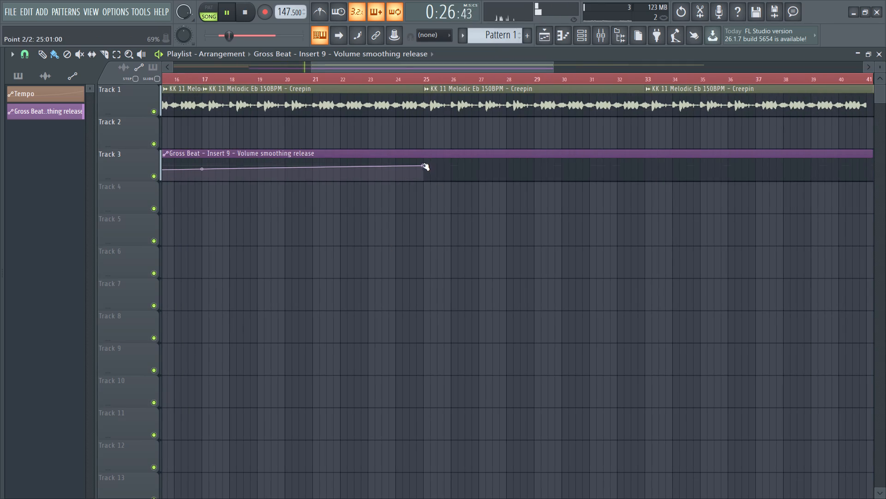
drag(423, 165, 738, 162)
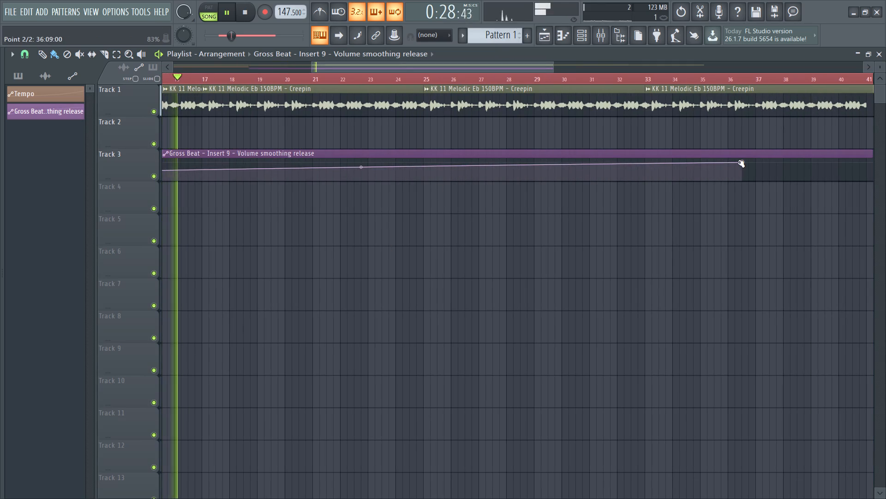
drag(738, 162, 871, 164)
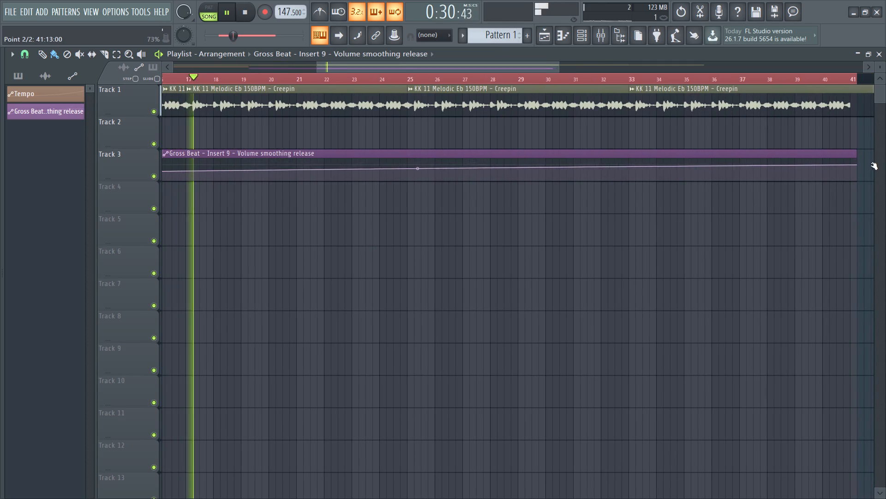
drag(871, 164, 850, 162)
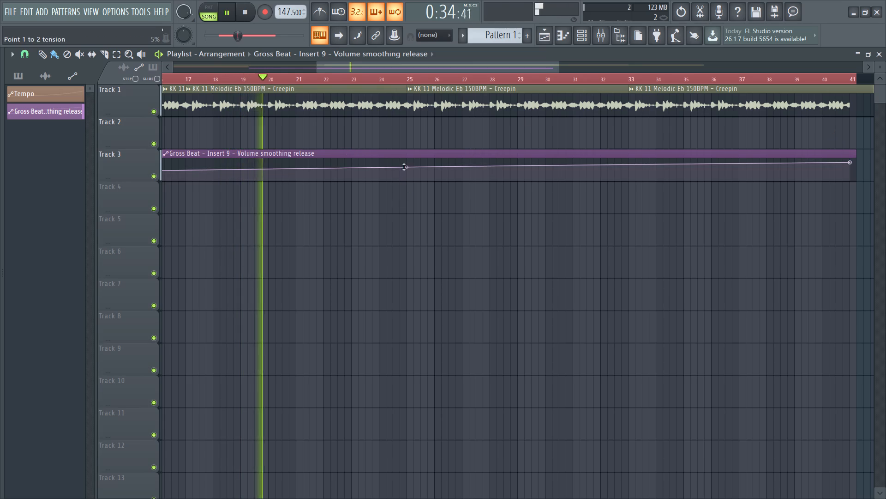
Bow the release clip's curve upward so it rises faster early on, and replay from about bar 8.
drag(407, 166, 263, 122)
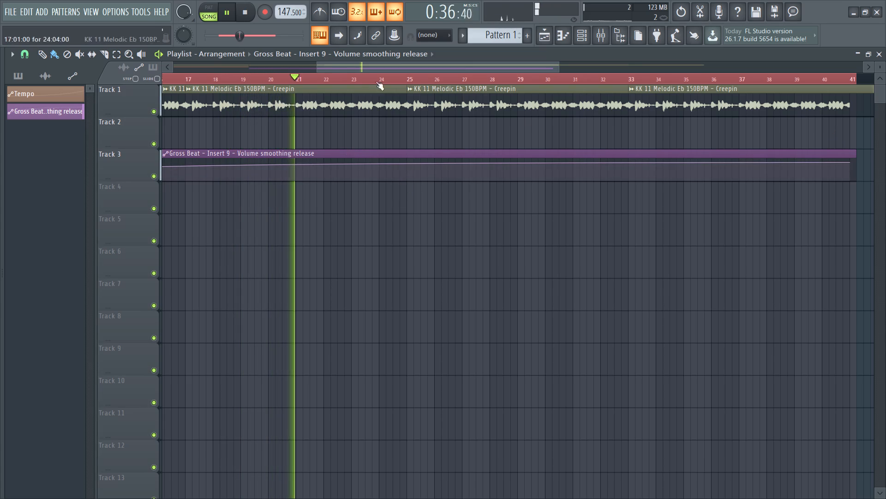
drag(451, 65, 394, 84)
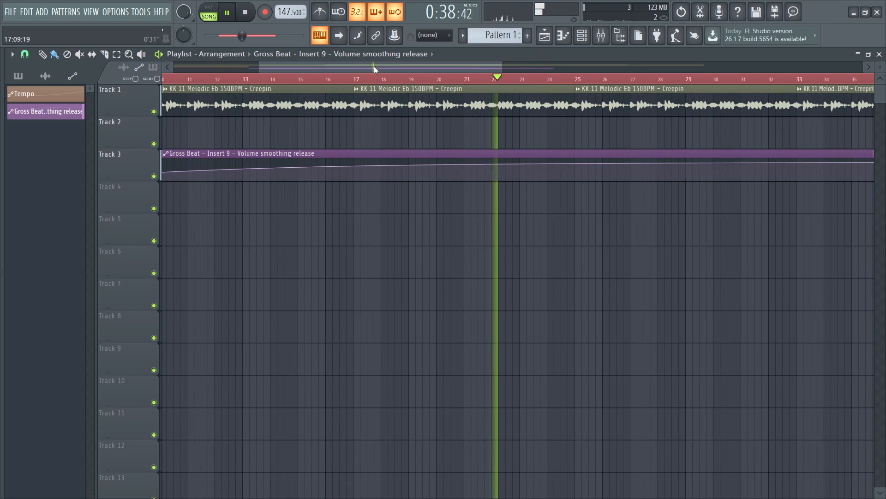
drag(375, 65, 302, 88)
key(space)
key(space)
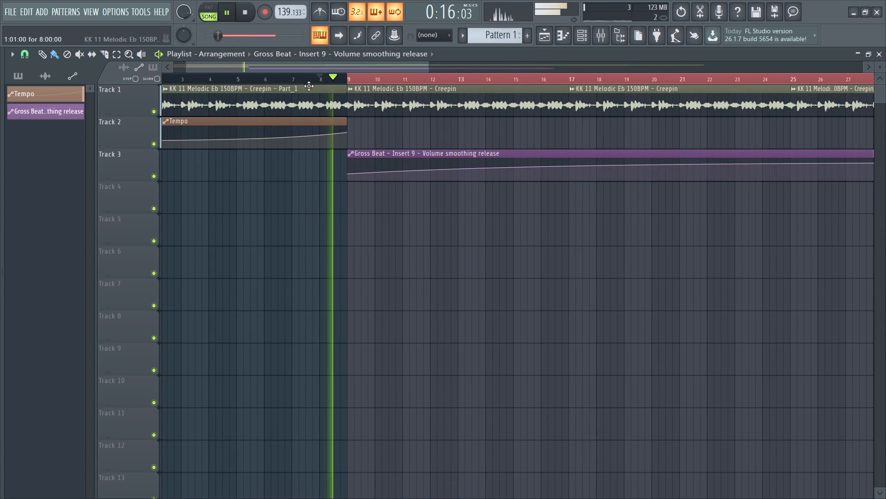
Raise the release clip's starting point at bar 9 to 42% and replay the section.
drag(337, 67, 390, 68)
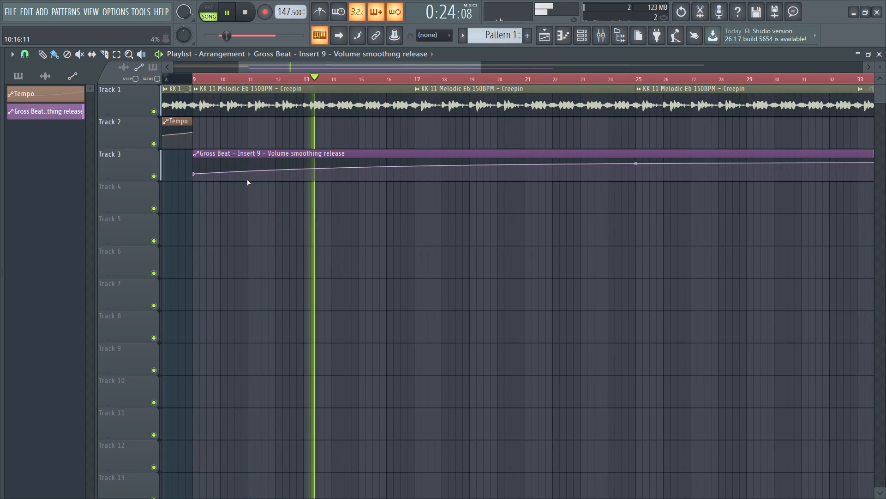
drag(192, 177, 193, 171)
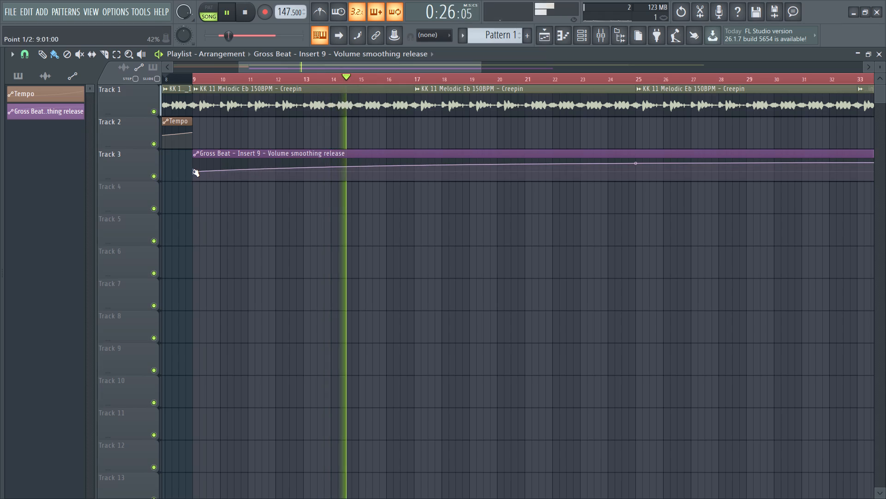
drag(193, 171, 193, 172)
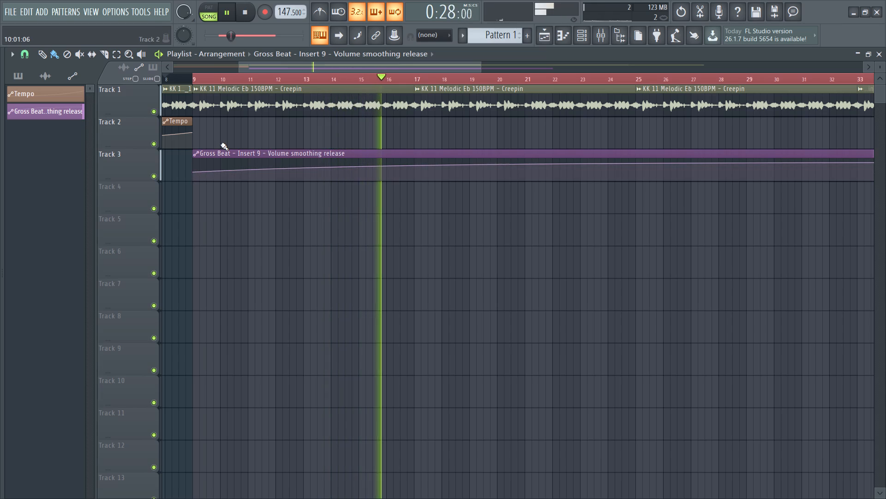
key(space)
key(space)
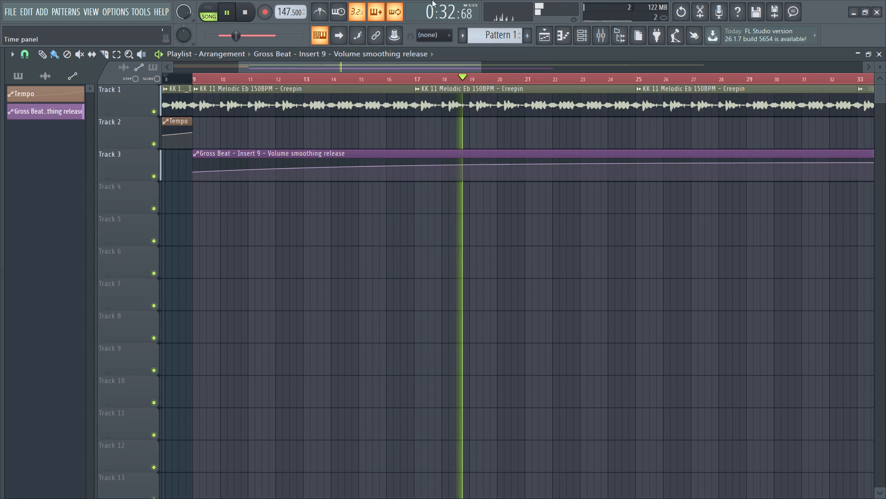
Delete all the KK 11 Melodic Eb 150BPM - Creepin clips from bar 9 onward on Track 1, keeping the Part_1 clip.
drag(371, 66, 485, 96)
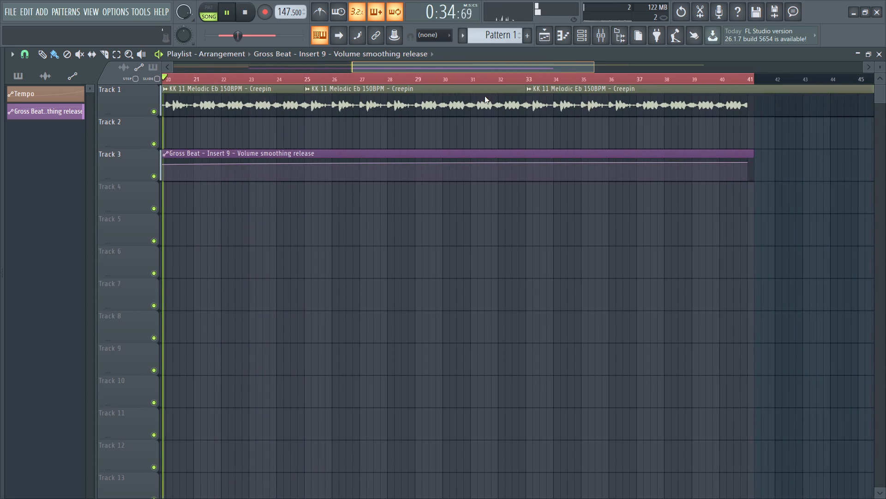
drag(485, 96, 667, 115)
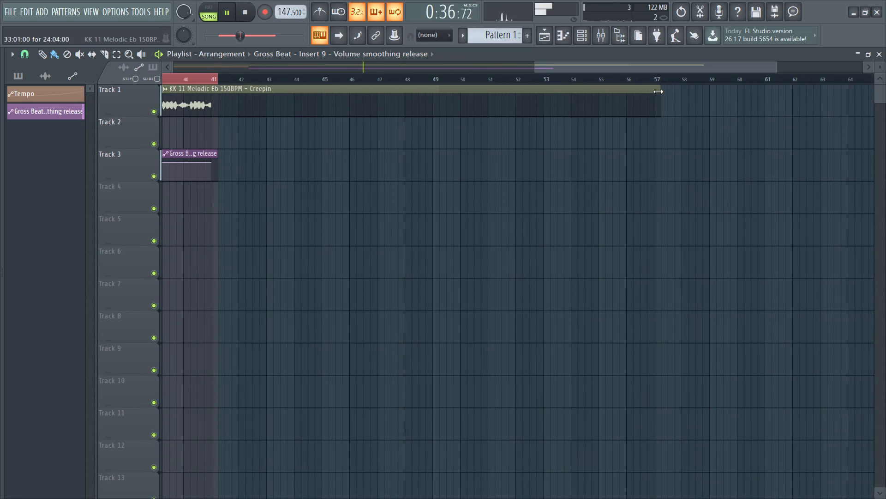
drag(658, 91, 237, 173)
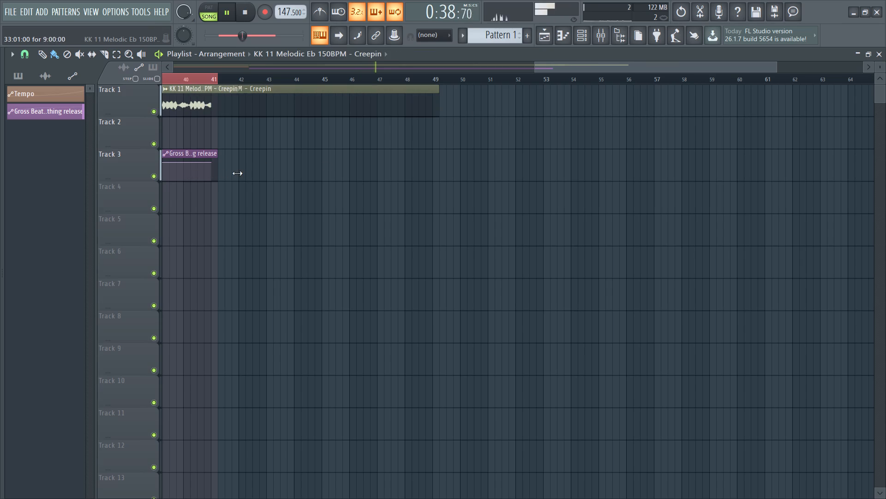
drag(237, 173, 276, 161)
right_click(377, 87)
right_click(320, 108)
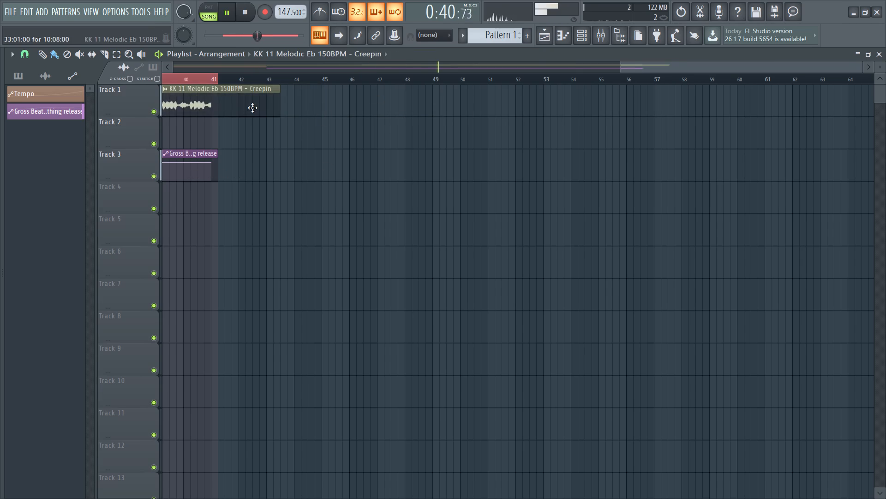
right_click(252, 108)
drag(381, 66, 0, 90)
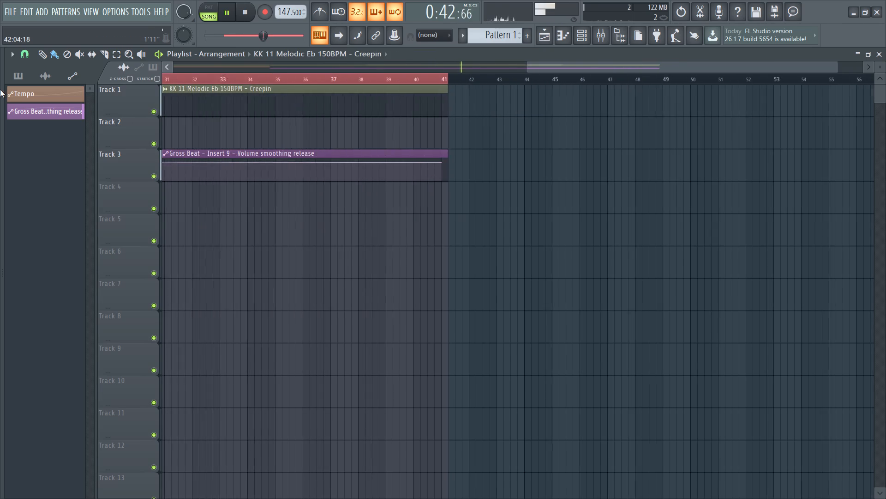
drag(0, 90, 0, 58)
right_click(645, 103)
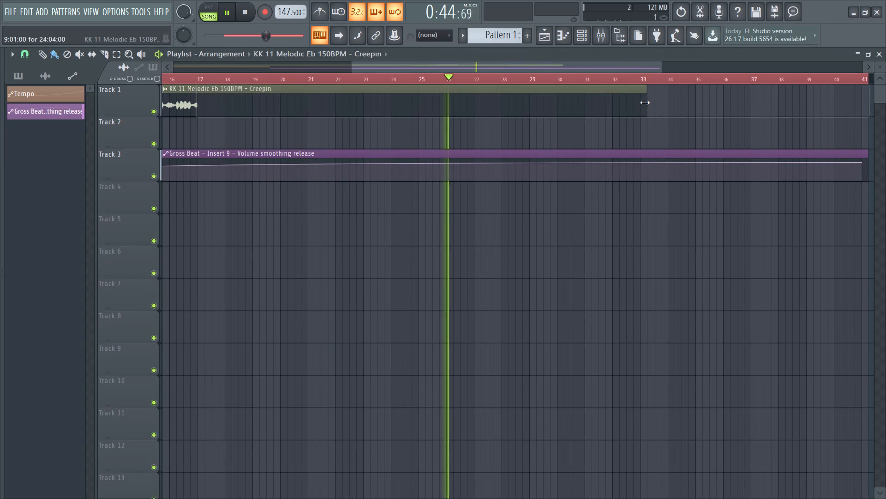
right_click(540, 102)
Place copies of the KK 11 Melodic Eb 150BPM - Creepin - Part_1 clip on Track 1 at bars 9, 17, 25 and 33.
drag(560, 67, 163, 92)
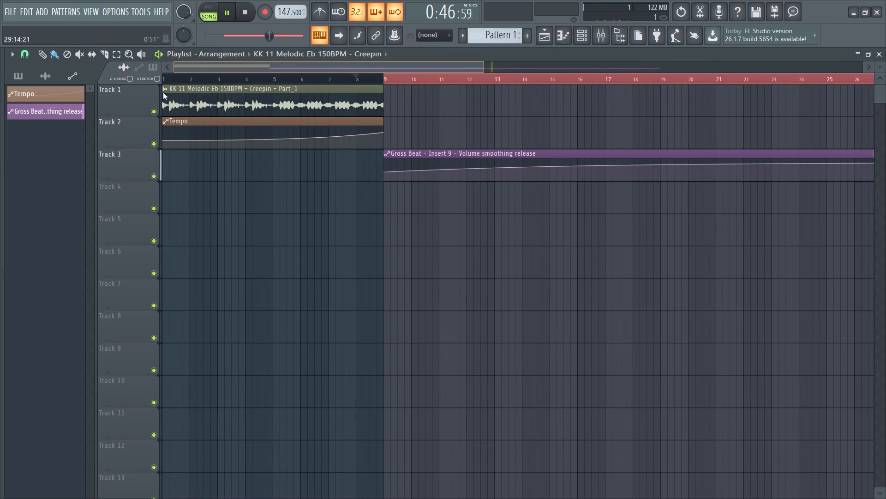
drag(163, 92, 163, 92)
click(354, 102)
click(410, 103)
drag(544, 110, 519, 114)
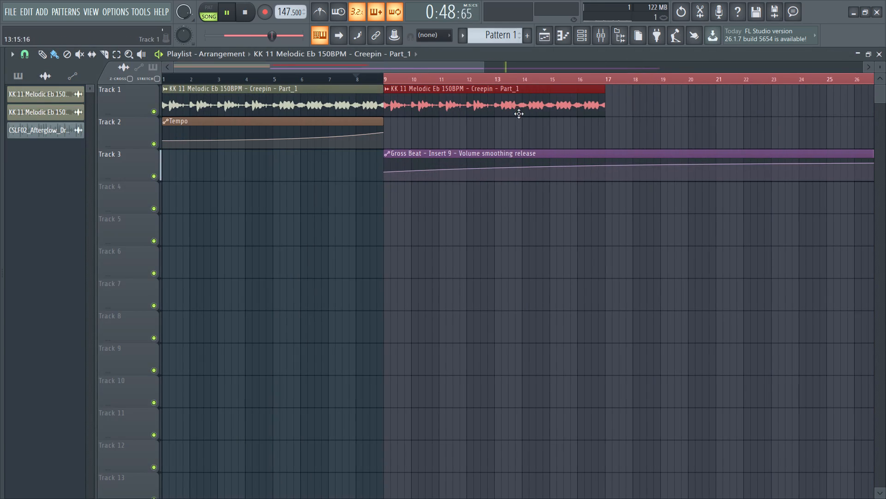
drag(519, 114, 516, 112)
click(663, 94)
drag(680, 101, 625, 114)
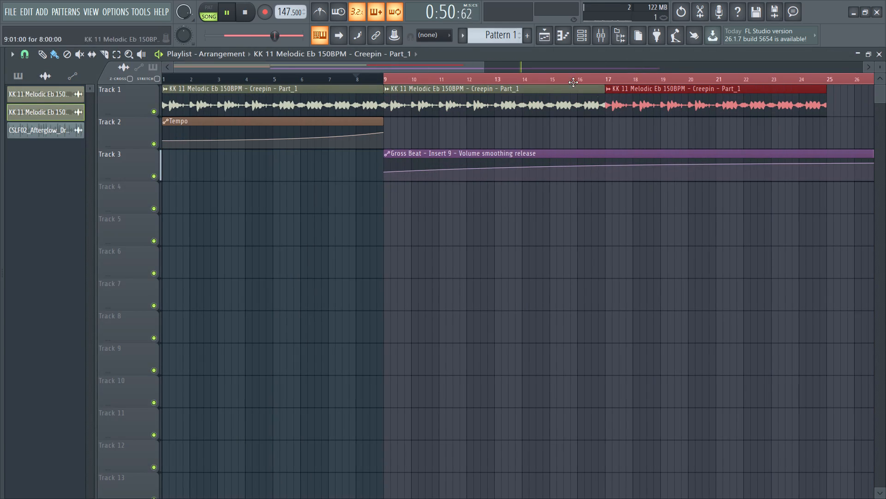
drag(445, 67, 579, 73)
click(556, 106)
drag(588, 99, 575, 101)
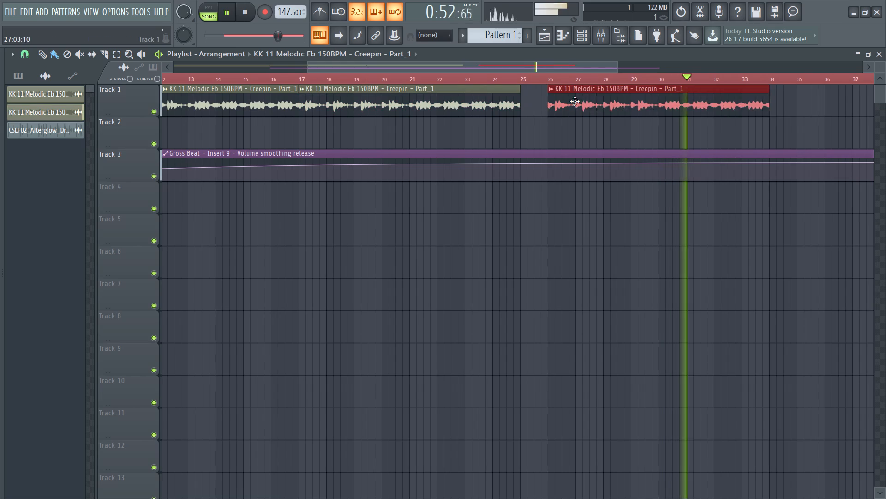
drag(575, 101, 553, 107)
drag(533, 65, 653, 66)
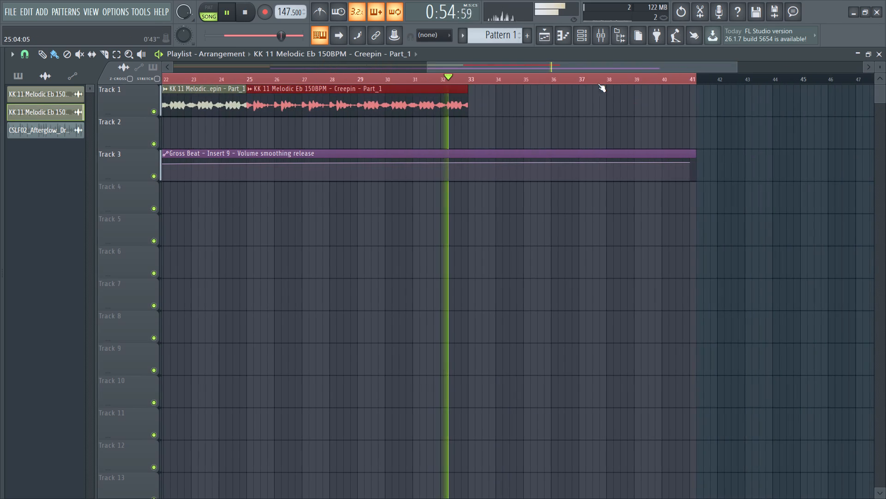
drag(546, 102, 555, 101)
drag(582, 100, 504, 115)
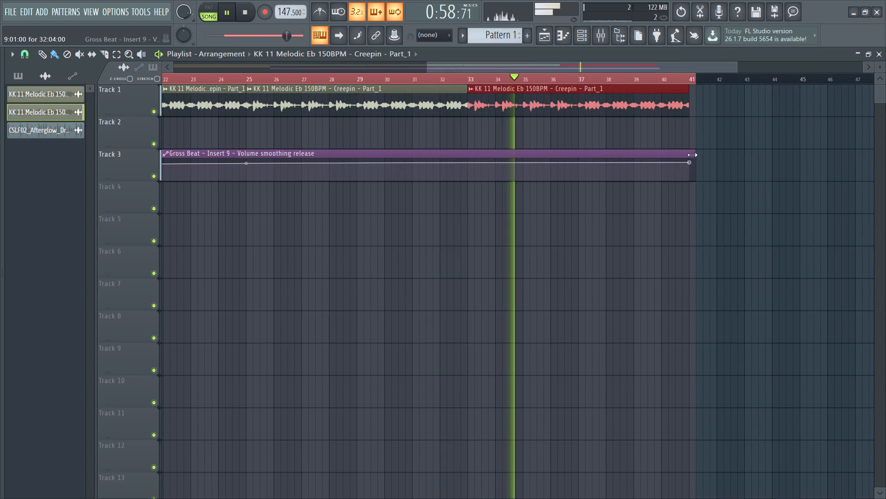
Trim the release clip's end to bar 41 and set the time selection to end at bar 41.
drag(693, 155, 685, 159)
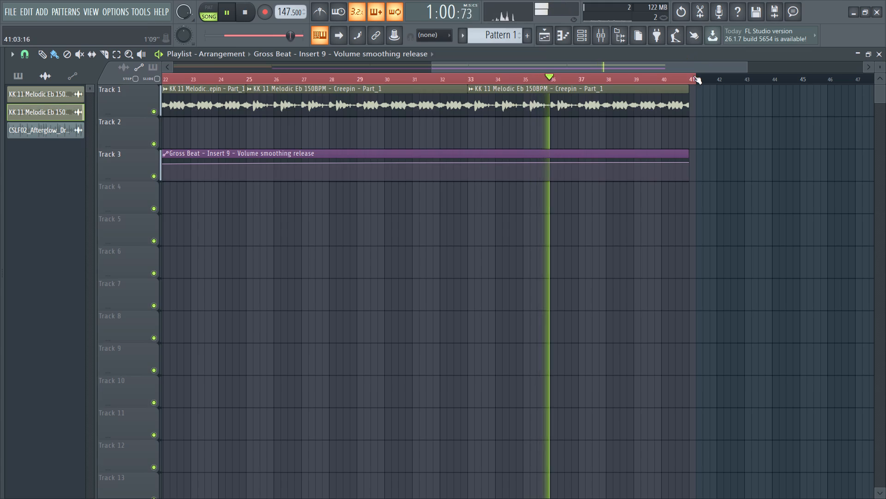
right_drag(694, 75, 689, 79)
Restart playback from about bar 8 and listen to the release automation from bar 9.
key(space)
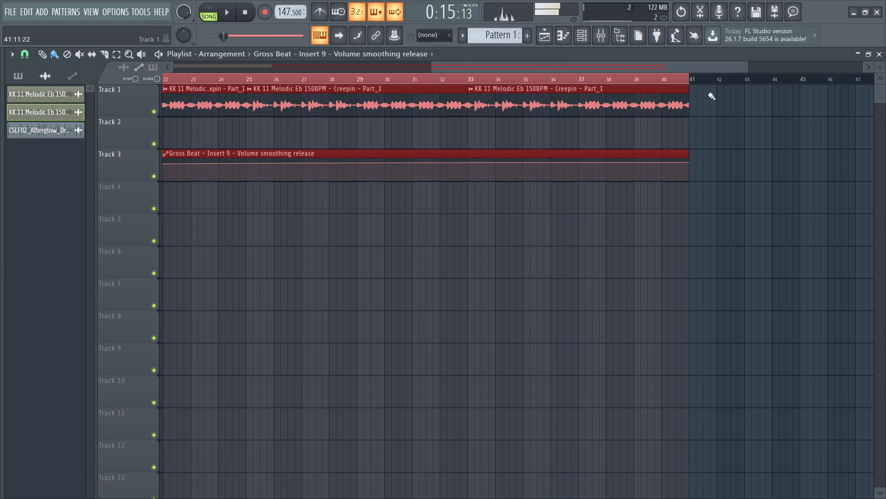
key(space)
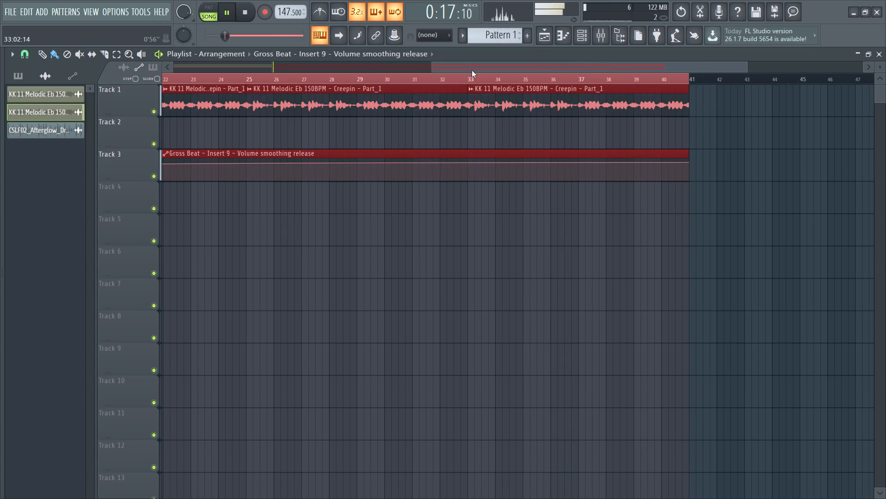
drag(473, 66, 260, 100)
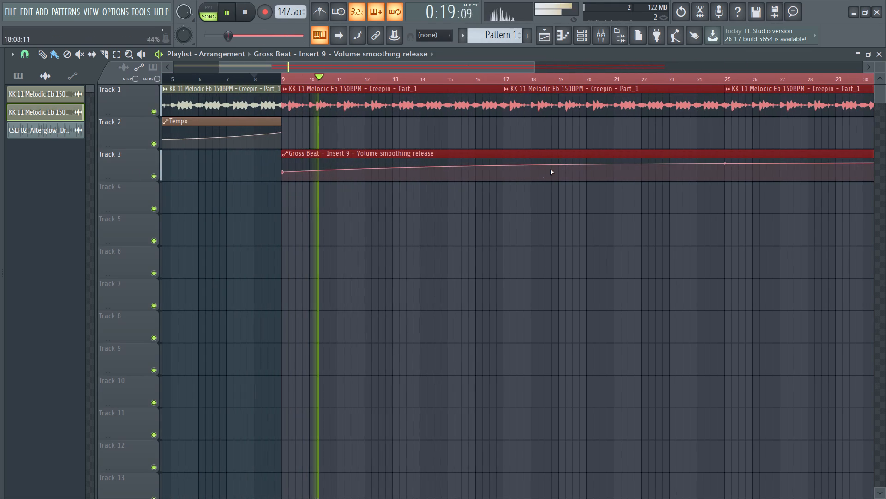
Lower the tension of the volume smoothing release curve on Track 3 until the rise to bar 41 is nearly straight.
drag(724, 164, 723, 178)
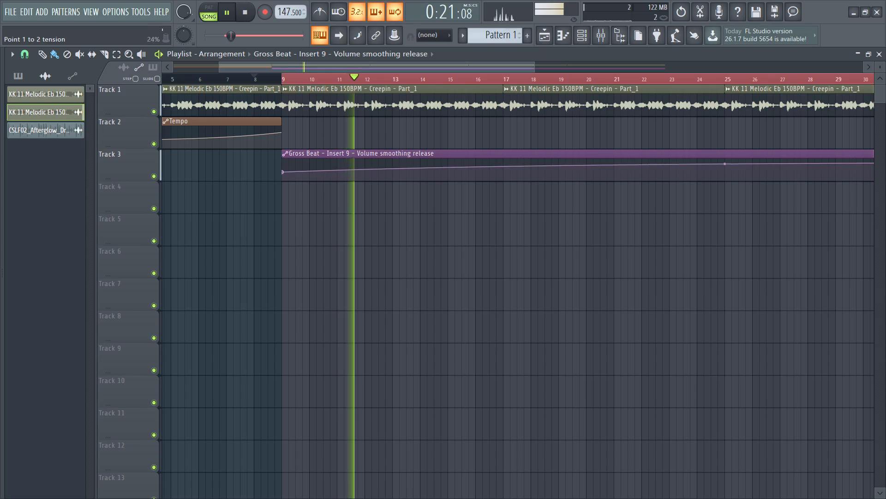
drag(723, 178, 717, 206)
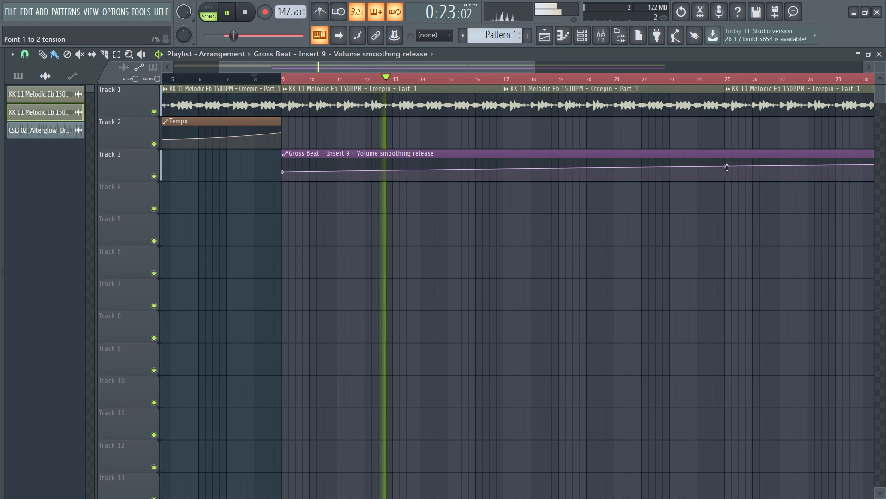
drag(725, 165, 724, 177)
Raise the time-stretching pitch of the KK 11 Melodic Eb 150BPM - Creepin - Part_1 sample to +500 cents.
drag(348, 66, 438, 76)
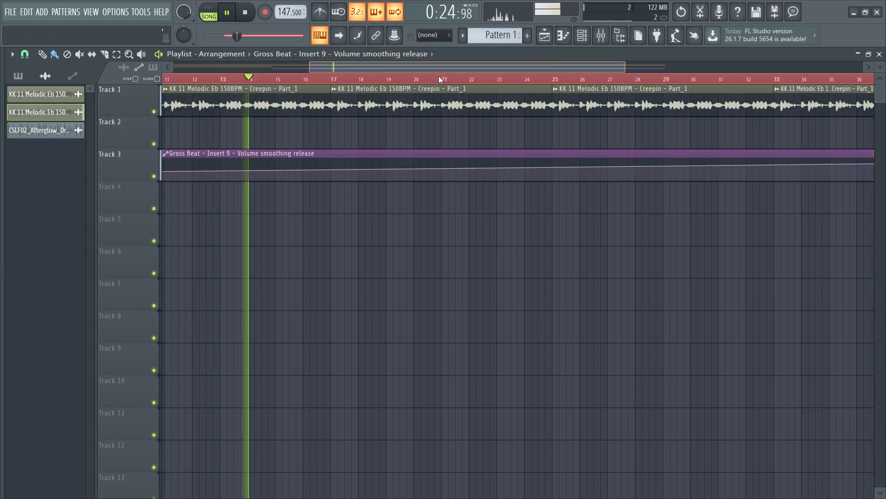
drag(438, 76, 495, 81)
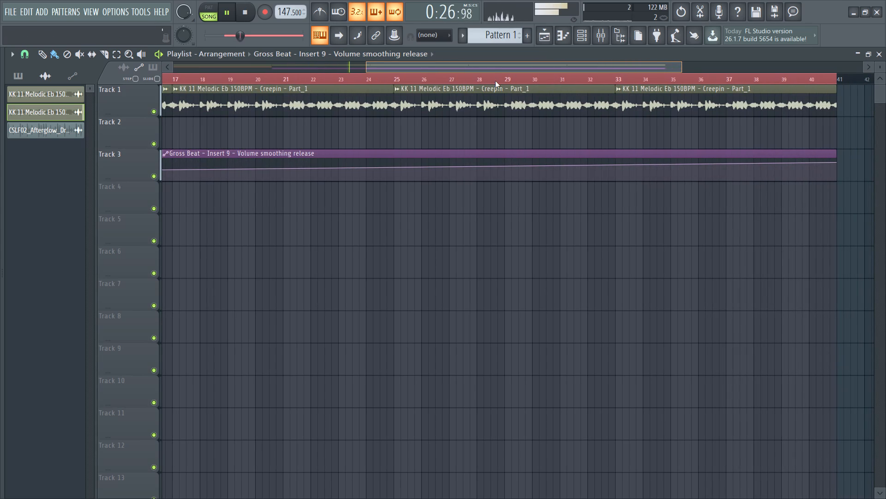
drag(495, 81, 0, 84)
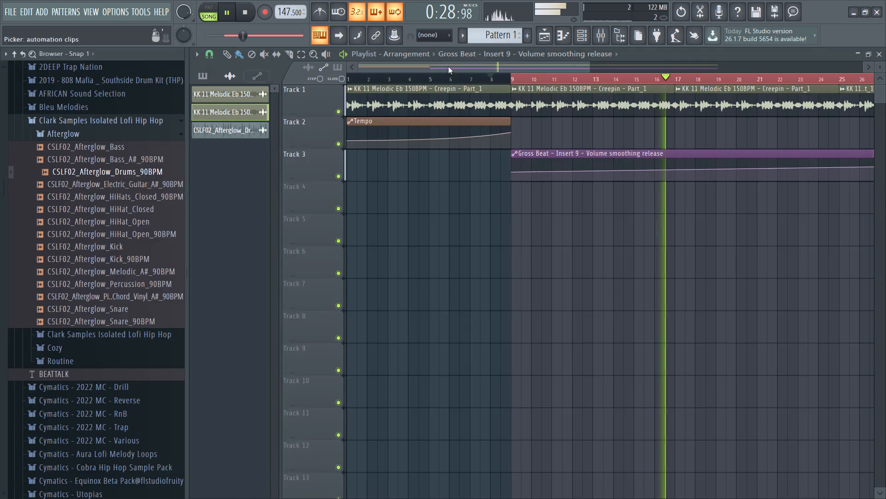
drag(489, 65, 581, 65)
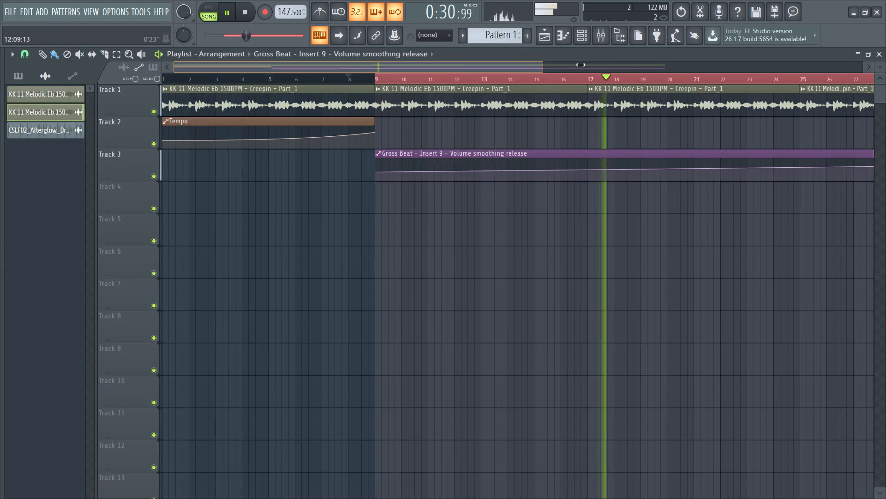
drag(581, 65, 754, 73)
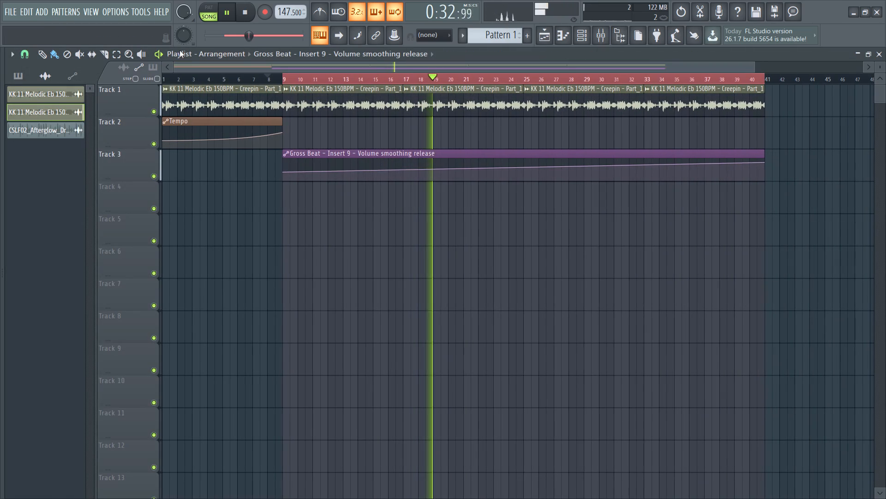
double_click(320, 100)
drag(229, 203, 229, 199)
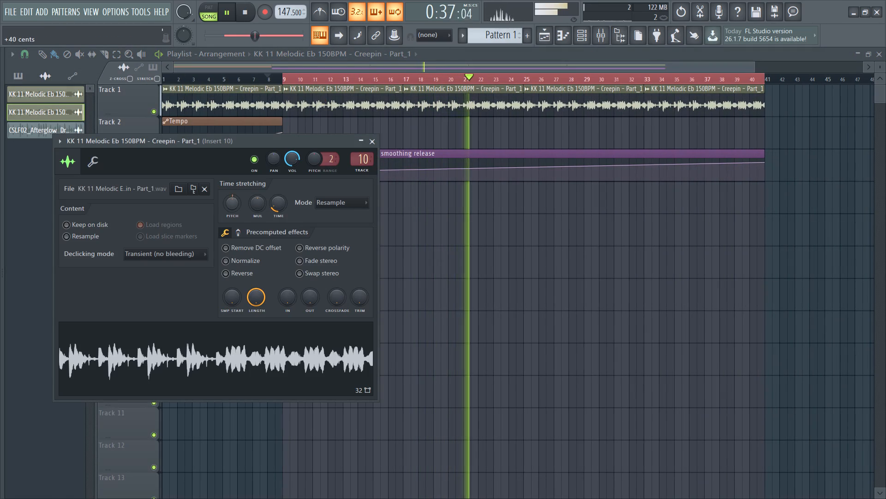
drag(229, 199, 220, 162)
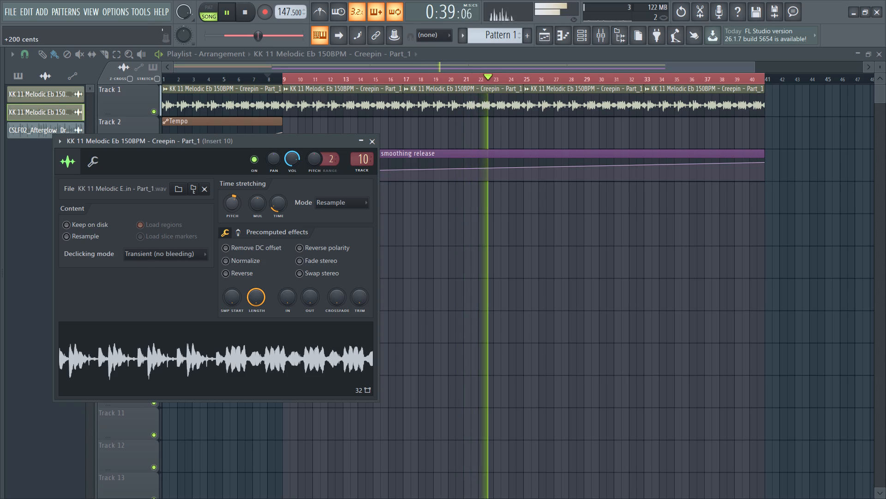
drag(220, 162, 228, 83)
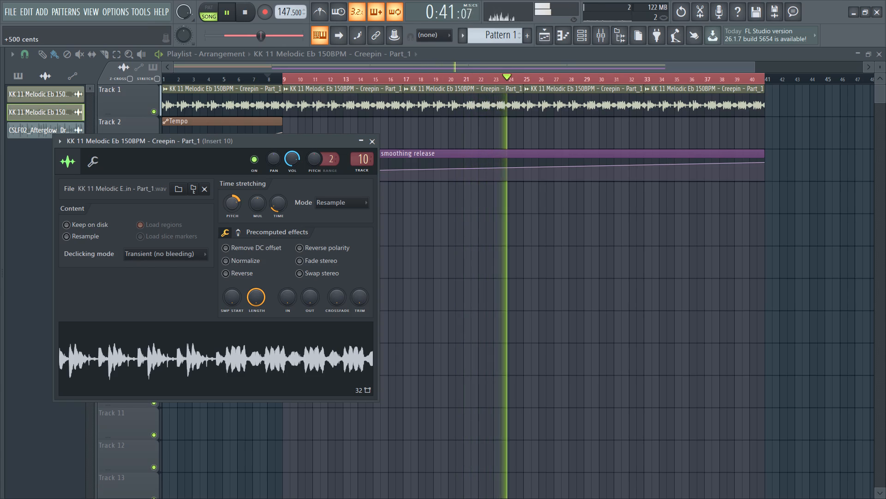
drag(228, 83, 229, 82)
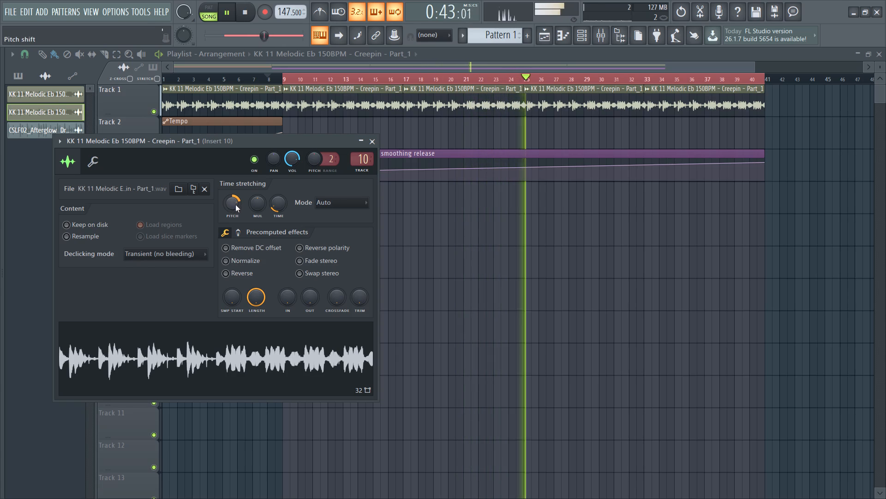
Restart playback from about bar 8 and listen to the pitched-up melody with the release automation, rechecking the Part_1 sample settings.
key(space)
key(space)
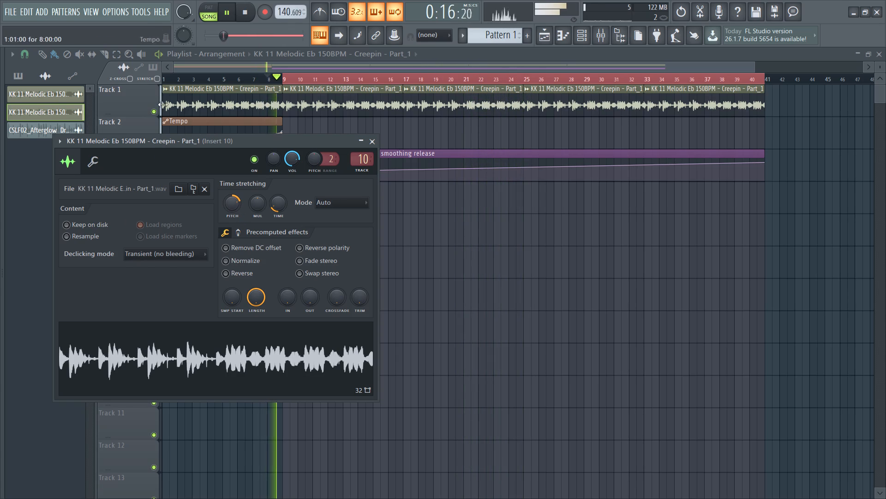
double_click(186, 97)
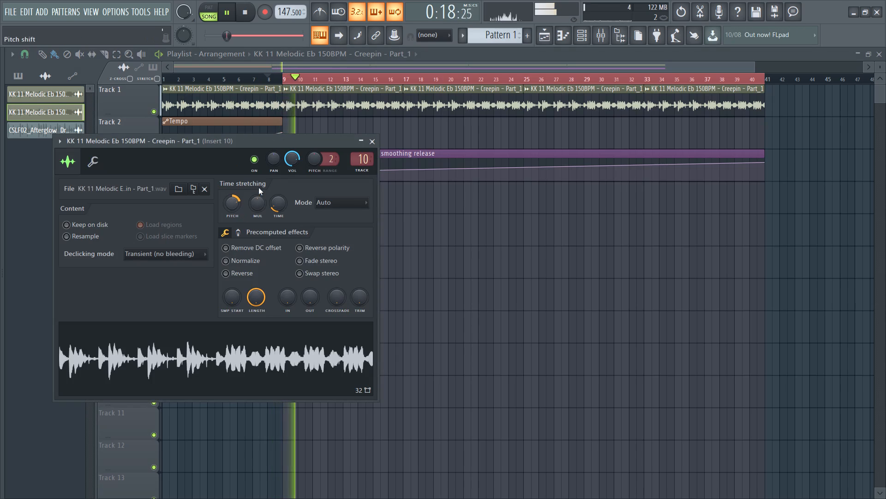
click(372, 143)
double_click(318, 109)
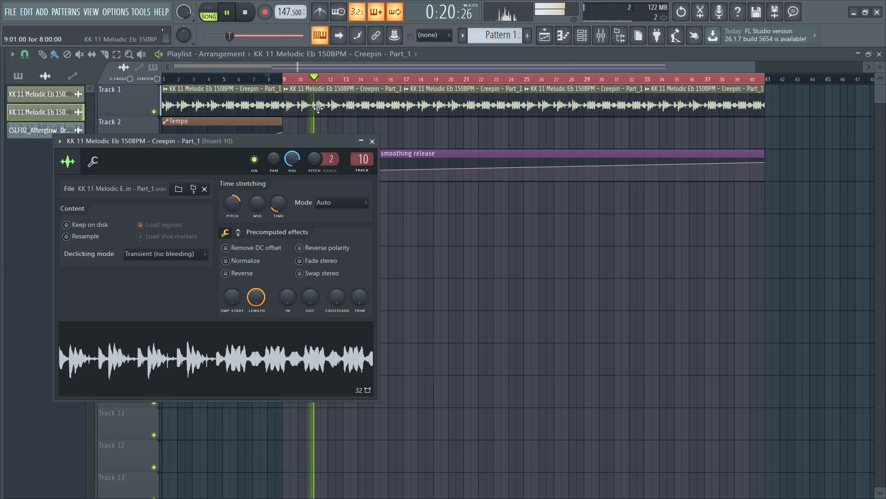
click(368, 142)
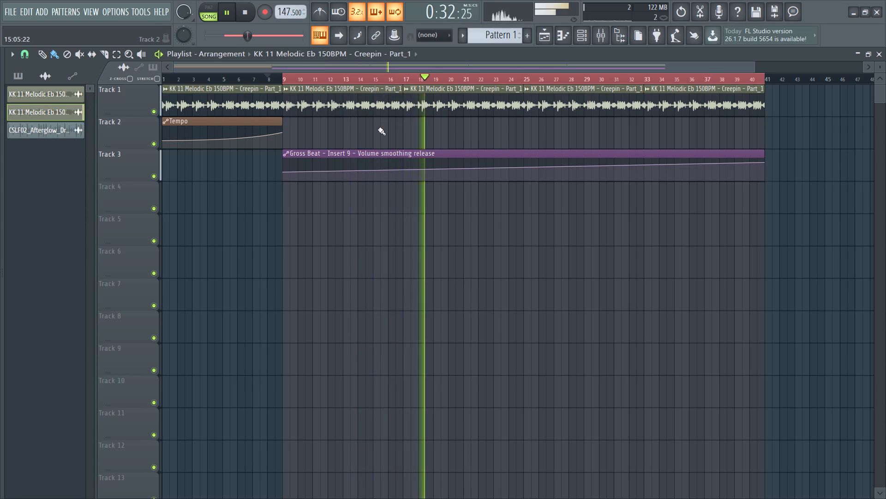
Audition samples from the Afterglow and Routine folders of the Clark Samples Isolated Lofi Hip Hop pack.
click(92, 243)
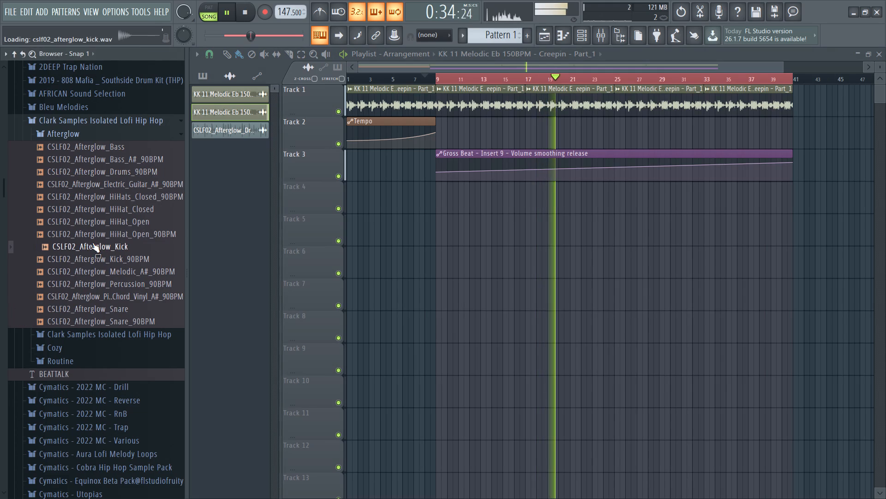
click(108, 174)
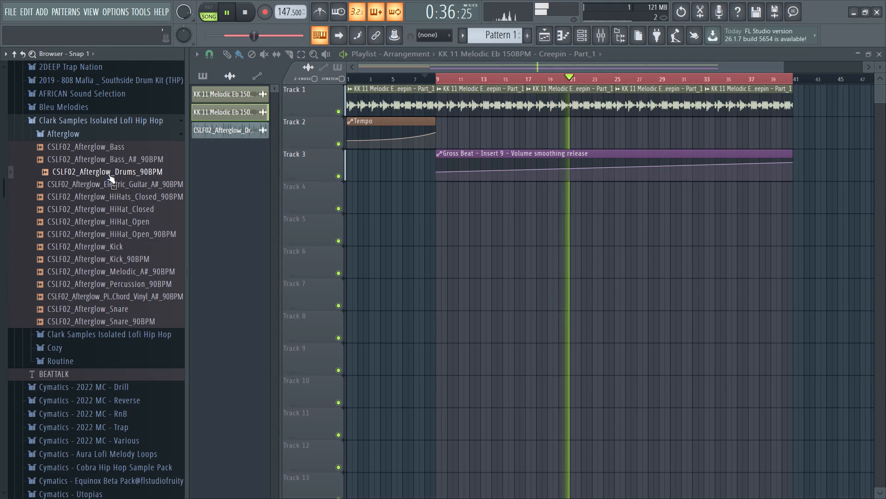
click(79, 135)
click(76, 147)
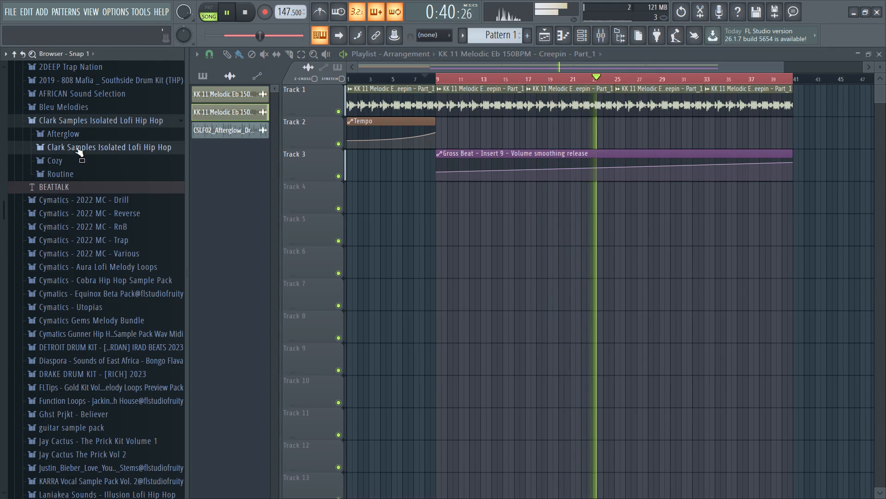
click(75, 189)
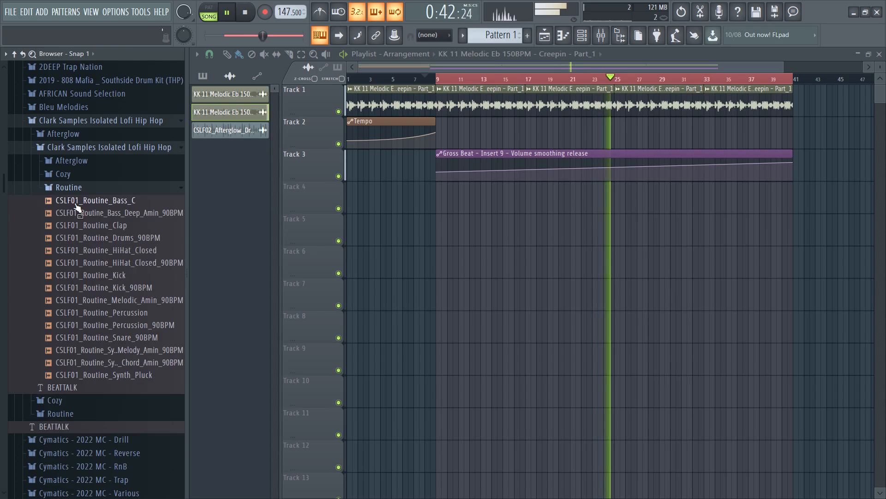
click(74, 202)
key(space)
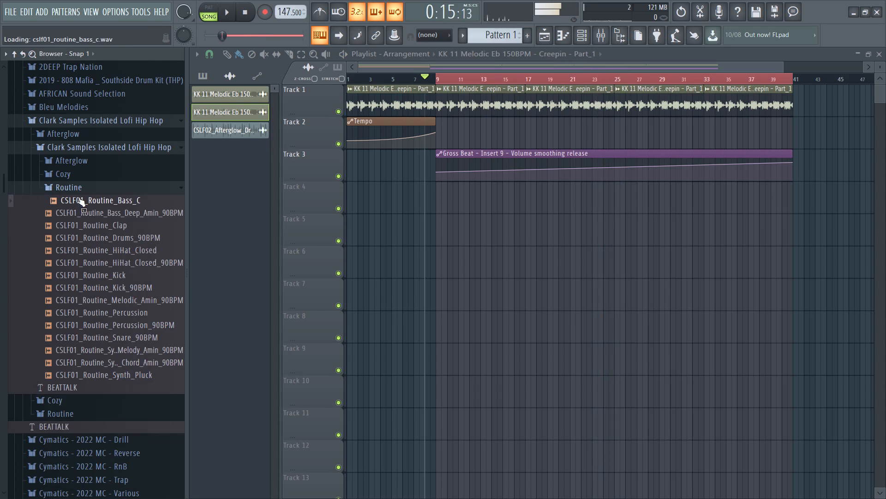
click(83, 217)
click(82, 258)
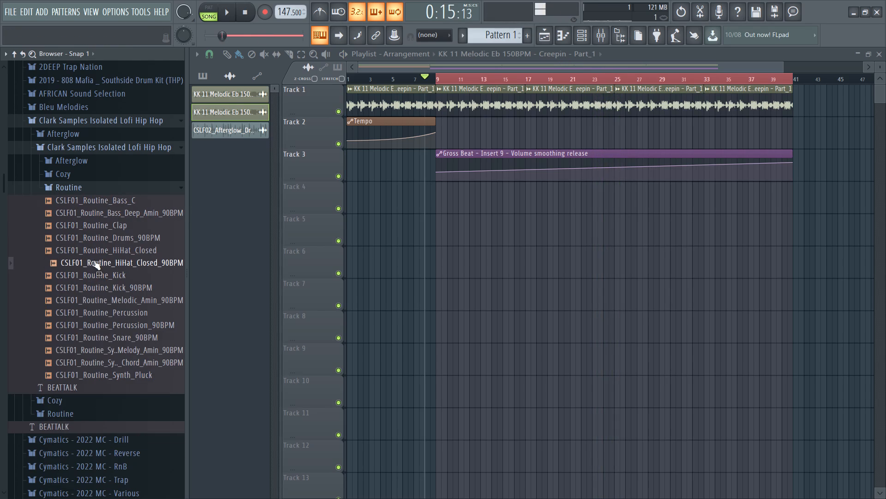
click(108, 252)
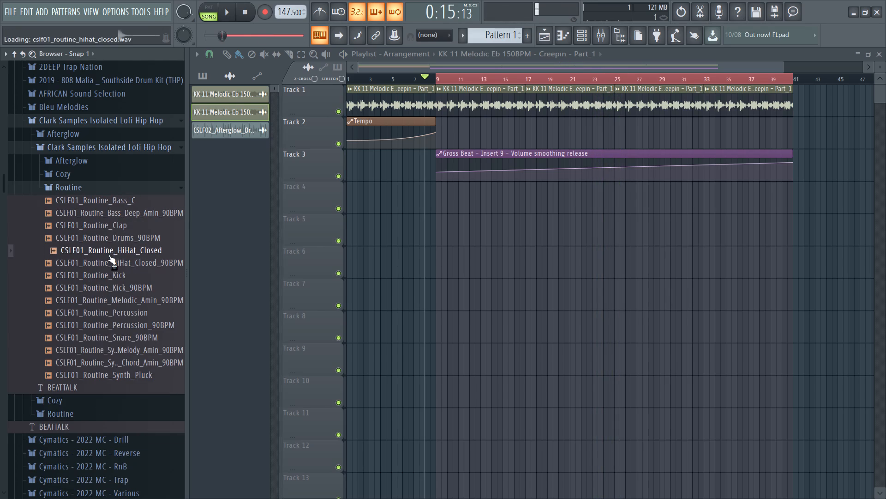
click(105, 320)
click(108, 306)
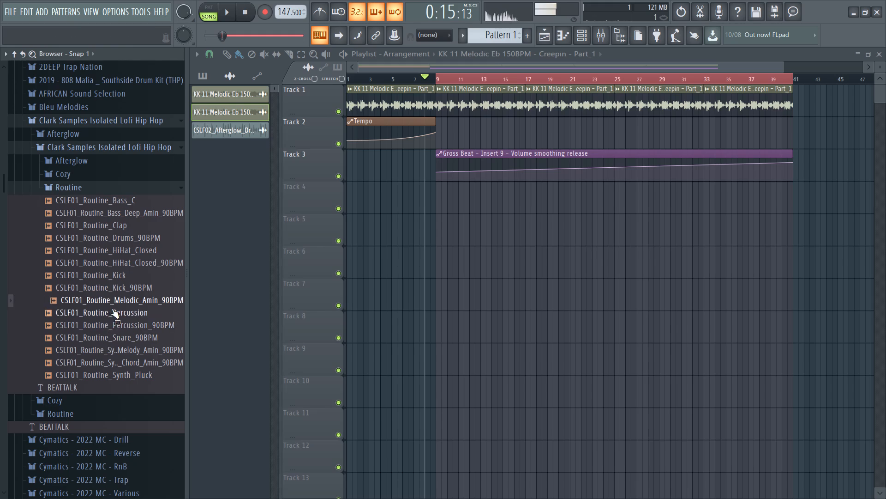
click(112, 309)
click(107, 326)
click(106, 358)
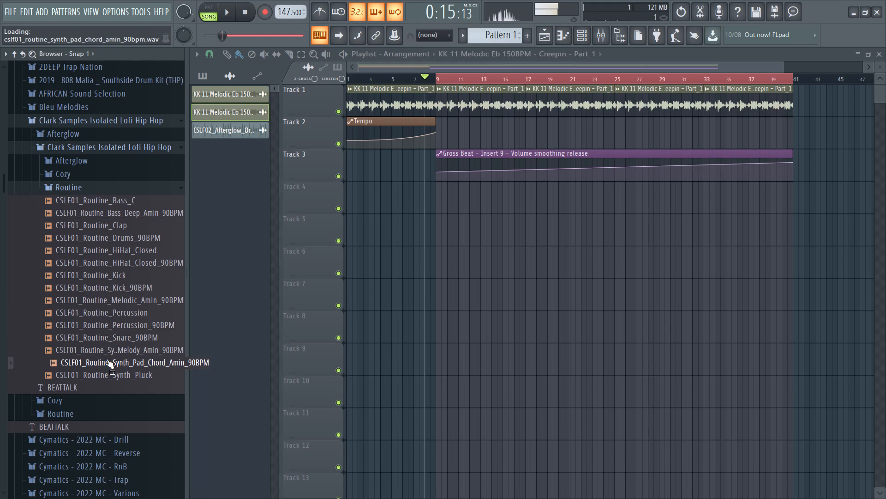
click(106, 371)
click(106, 359)
click(105, 349)
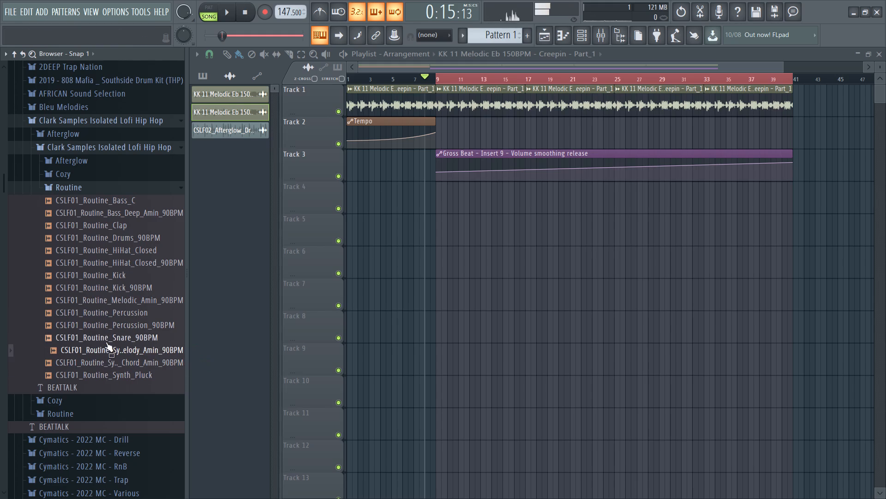
click(108, 334)
click(110, 322)
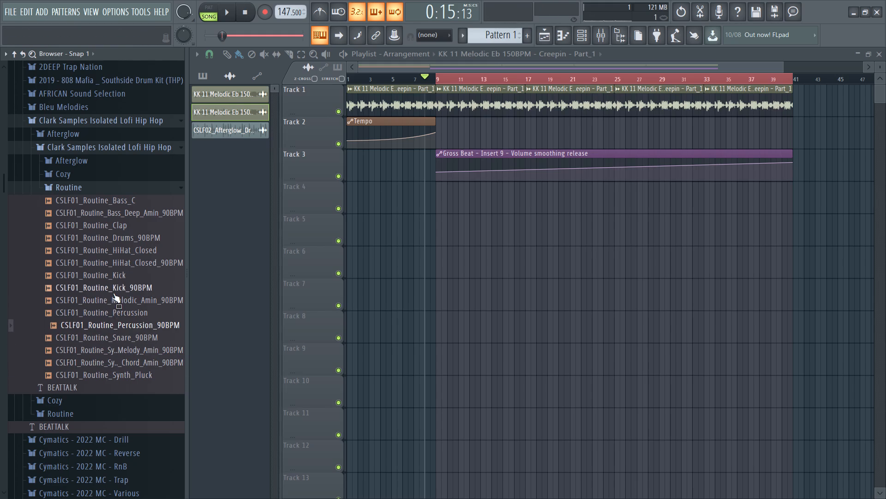
click(113, 293)
Preview the Cozy folder's bass and drums loops, trying CSLF05_Cozy_Drums_90BPM against the playing melody.
click(74, 187)
click(73, 176)
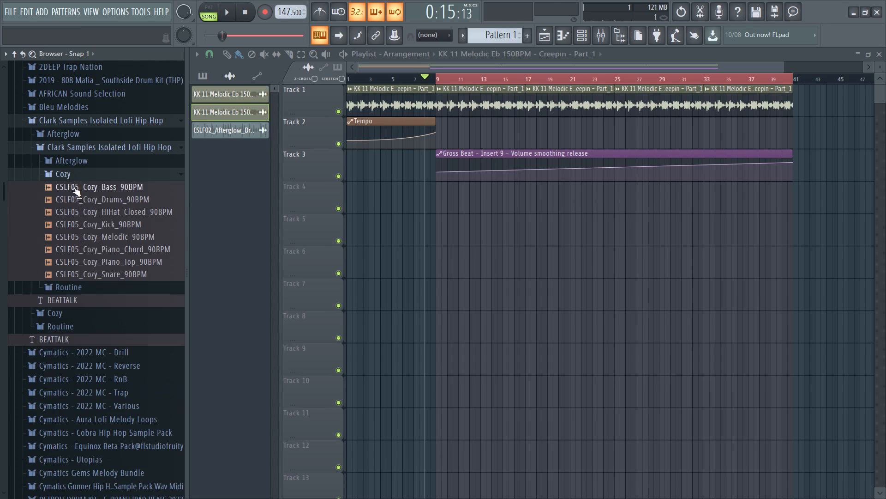
click(73, 186)
click(74, 202)
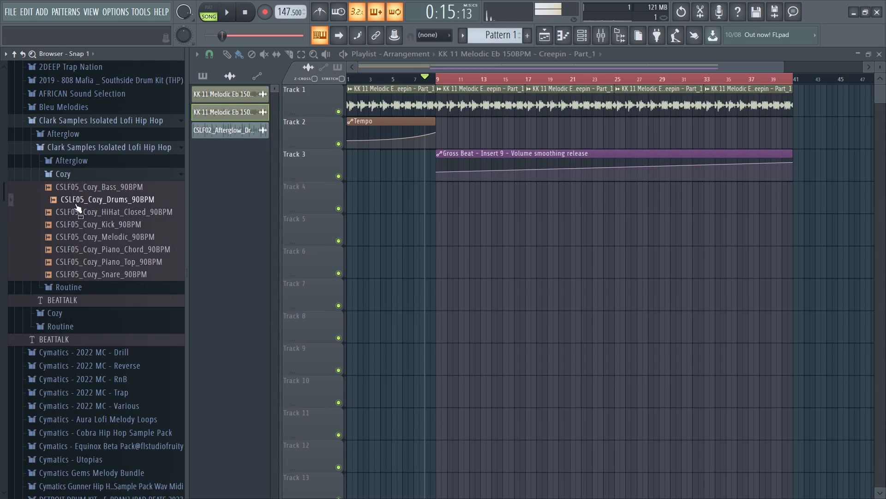
key(space)
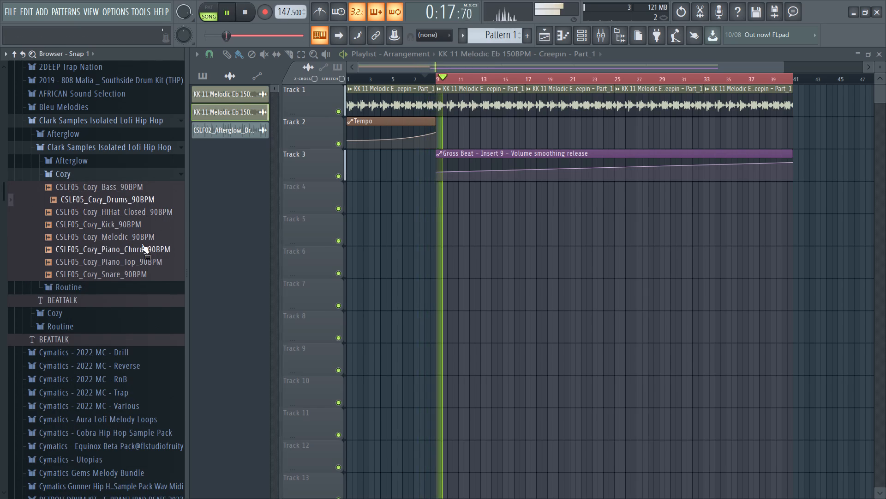
click(131, 199)
key(space)
Place CSLF05_Cozy_Drums_90BPM on Track 4 at bar 17, deleting any stray copy on Track 5.
drag(131, 197, 428, 199)
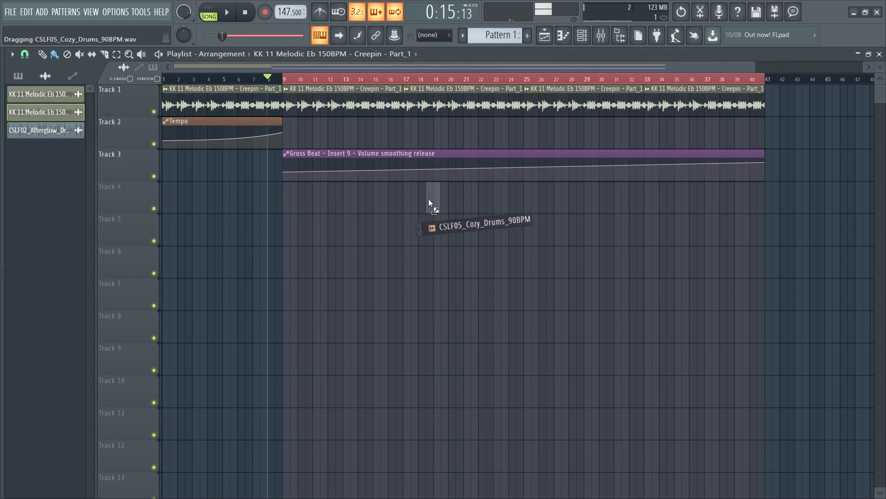
drag(428, 199, 407, 201)
double_click(439, 201)
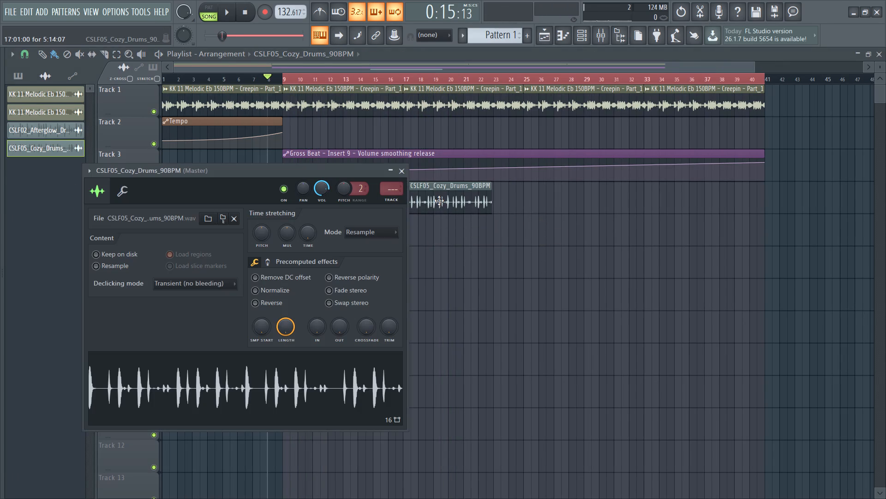
click(426, 221)
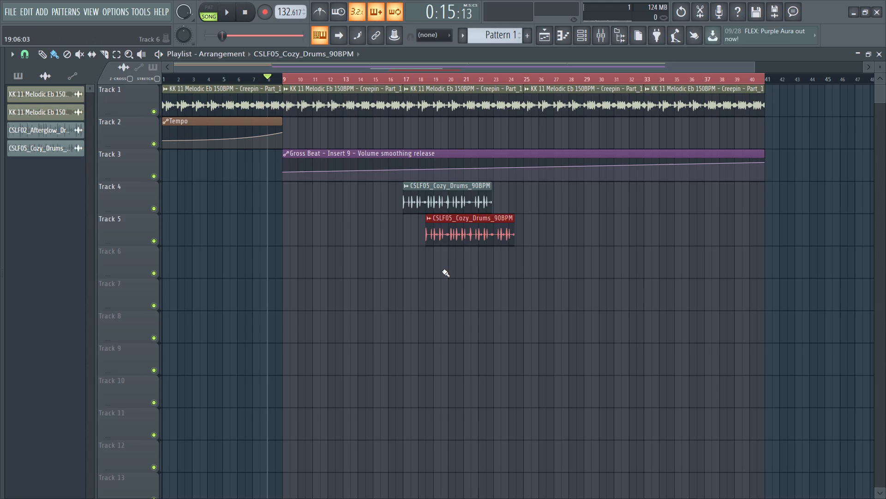
right_click(449, 228)
Play the arrangement briefly from bar 17 to hear the Cozy drums loop with the melody.
click(403, 76)
key(space)
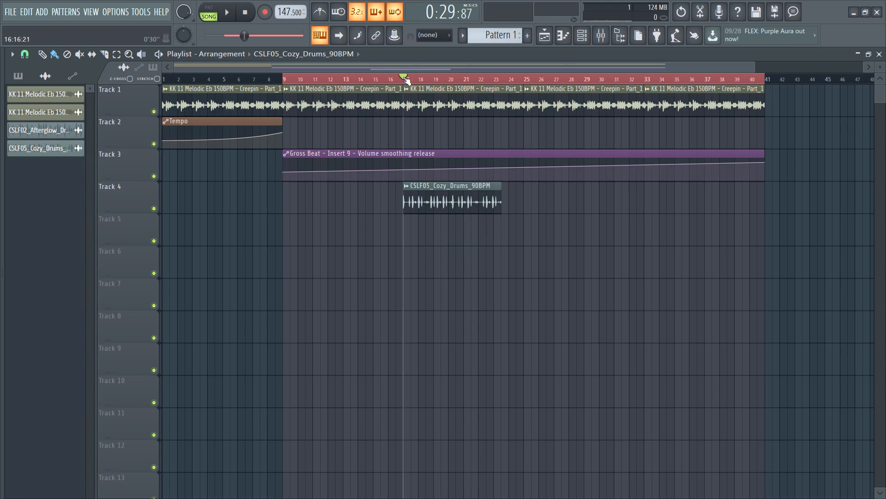
key(space)
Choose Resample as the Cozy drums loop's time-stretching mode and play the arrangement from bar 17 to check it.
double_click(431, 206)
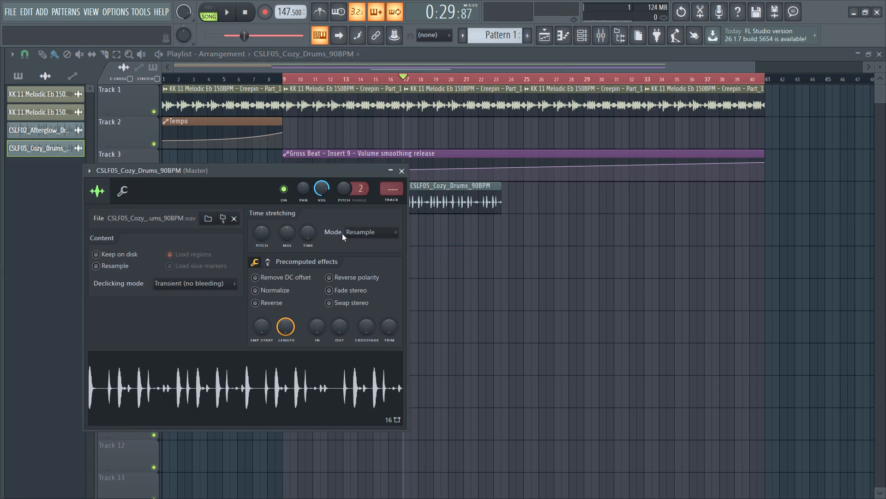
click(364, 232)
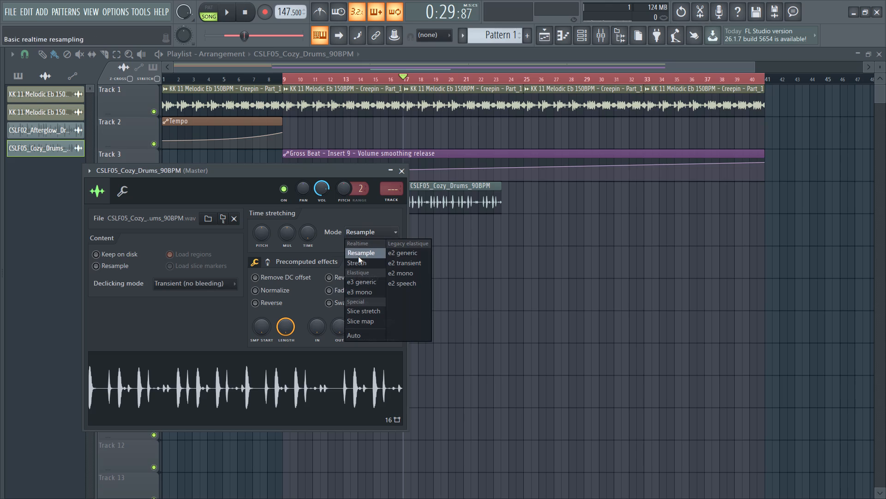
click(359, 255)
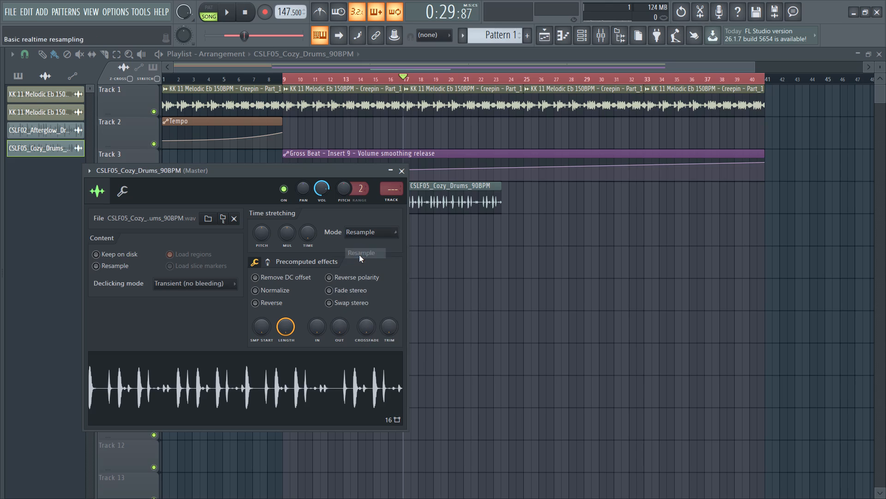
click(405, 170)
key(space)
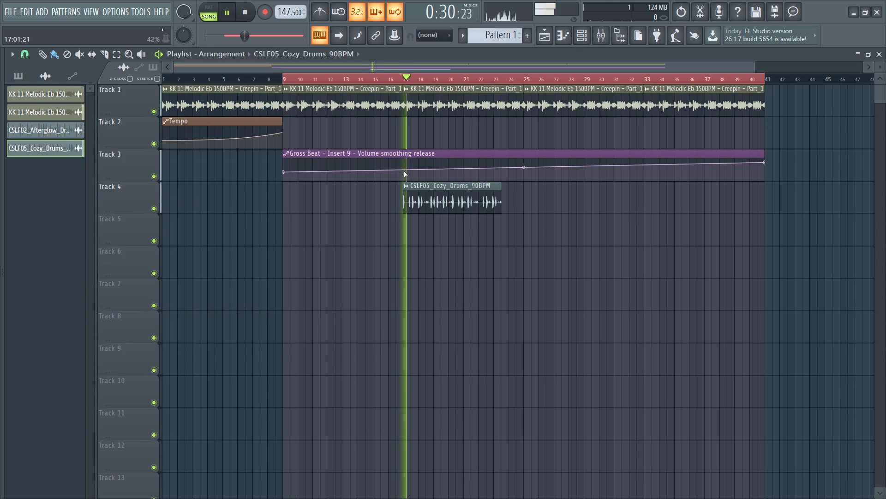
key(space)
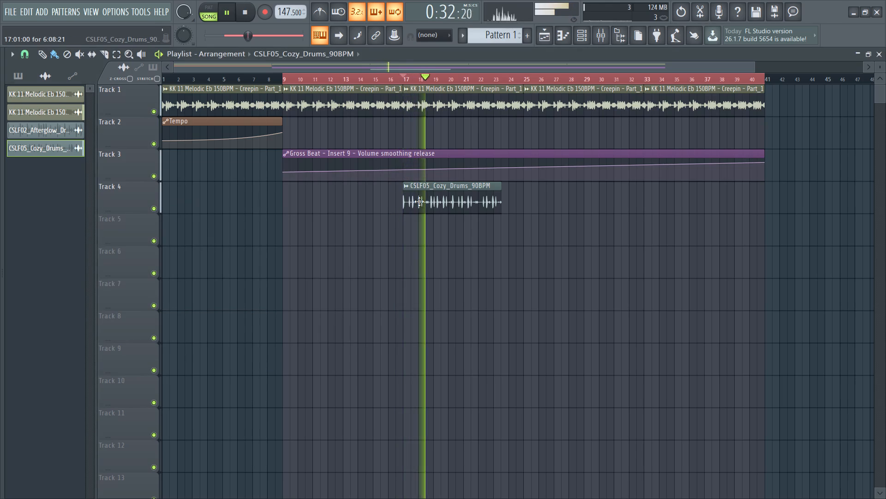
Set the Cozy drums loop's time-stretching mode to Stretch and play it with the melody from bar 17.
double_click(420, 201)
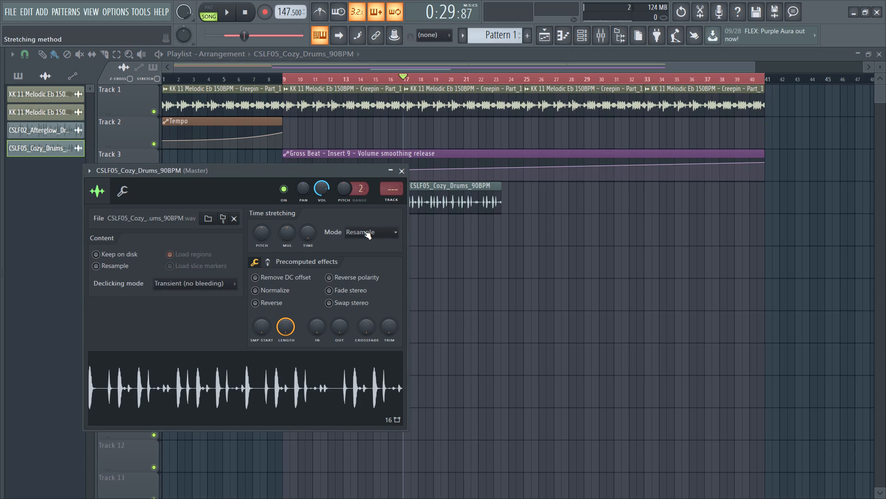
click(366, 232)
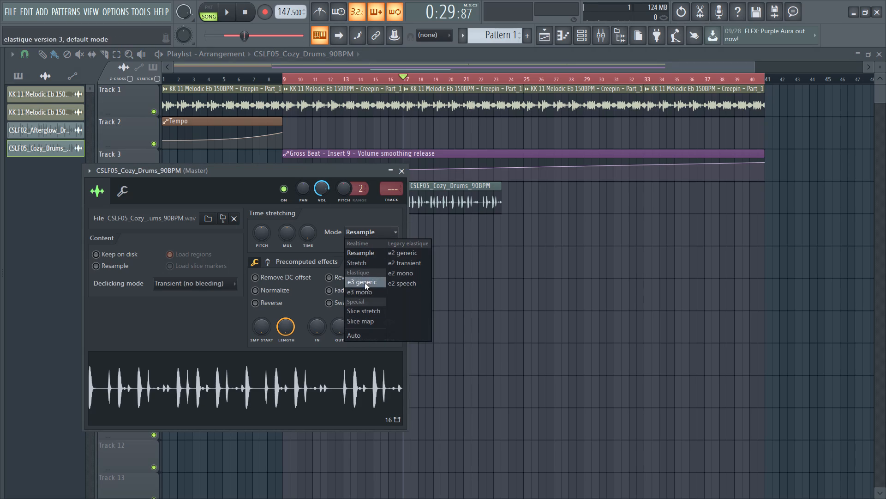
click(365, 260)
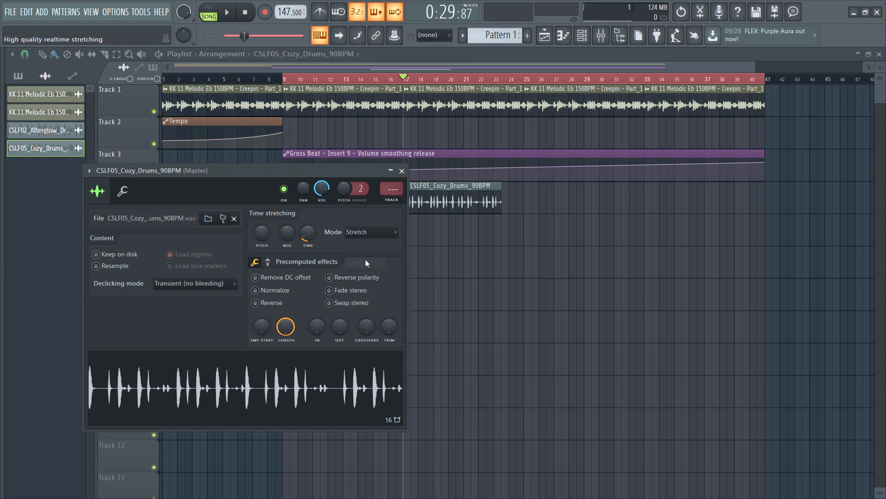
key(space)
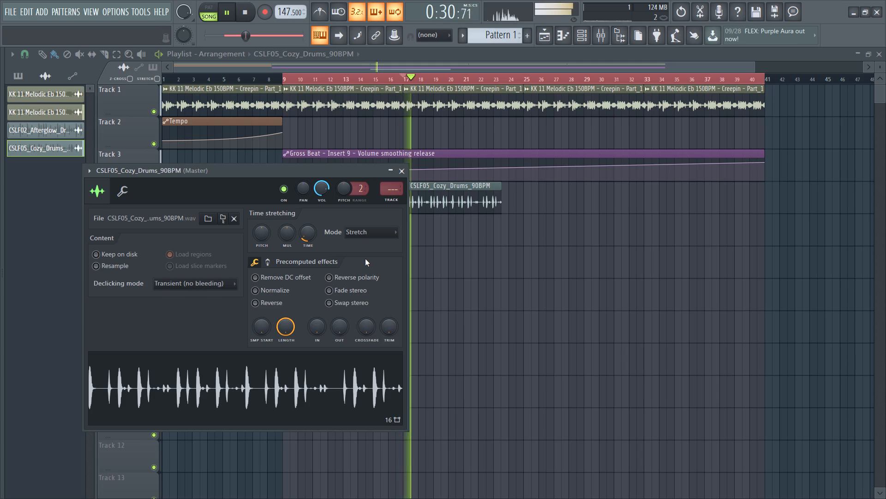
key(space)
key(space)
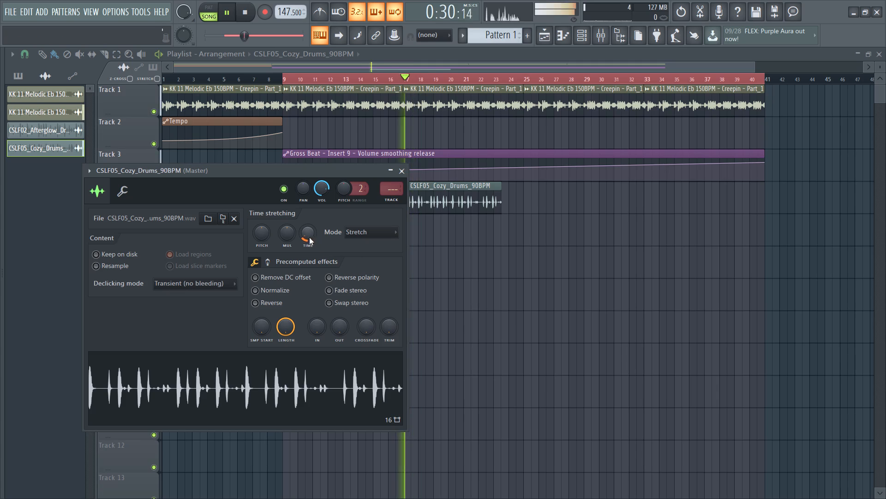
Adjust the Cozy drums loop's stretch time by ear during playback, leaving the clip ending slightly past bar 25.
drag(308, 237, 304, 155)
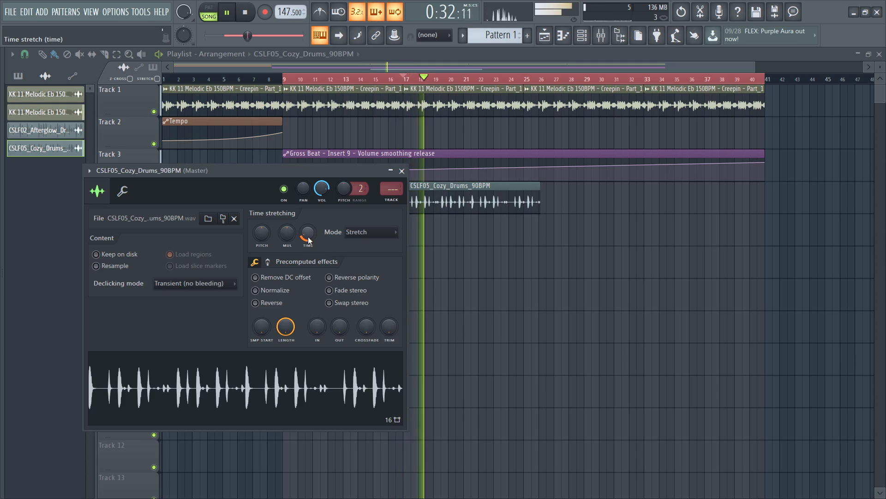
drag(301, 232, 650, 423)
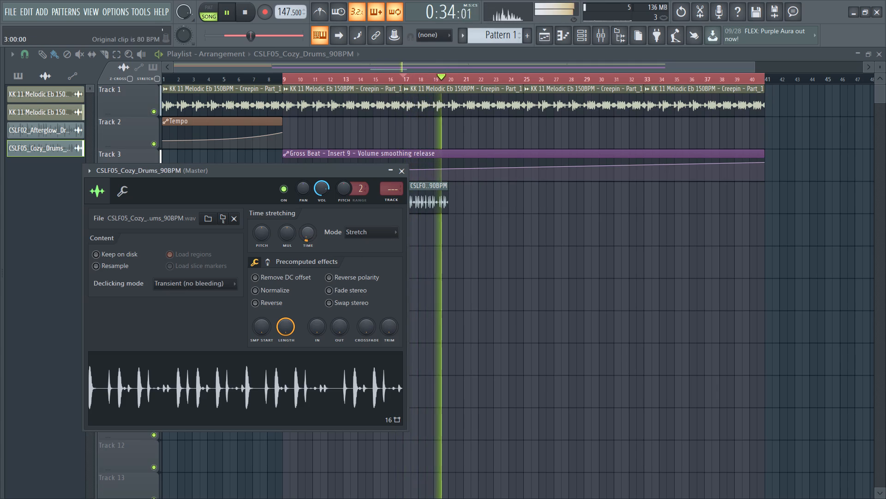
drag(650, 423, 687, 426)
drag(310, 234, 289, 228)
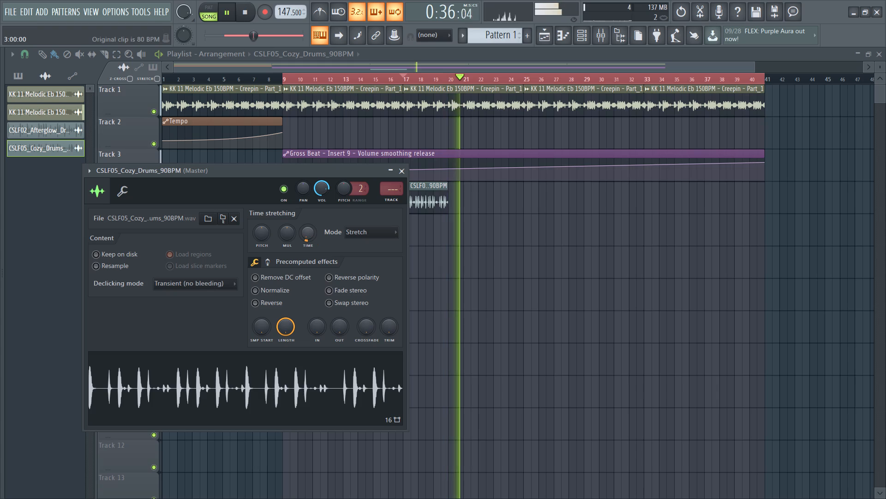
drag(289, 228, 257, 180)
key(space)
key(space)
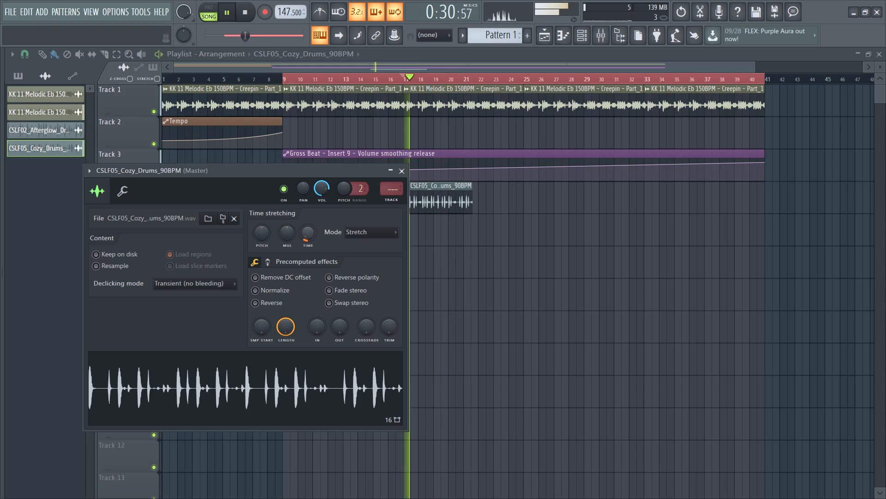
drag(257, 180, 244, 147)
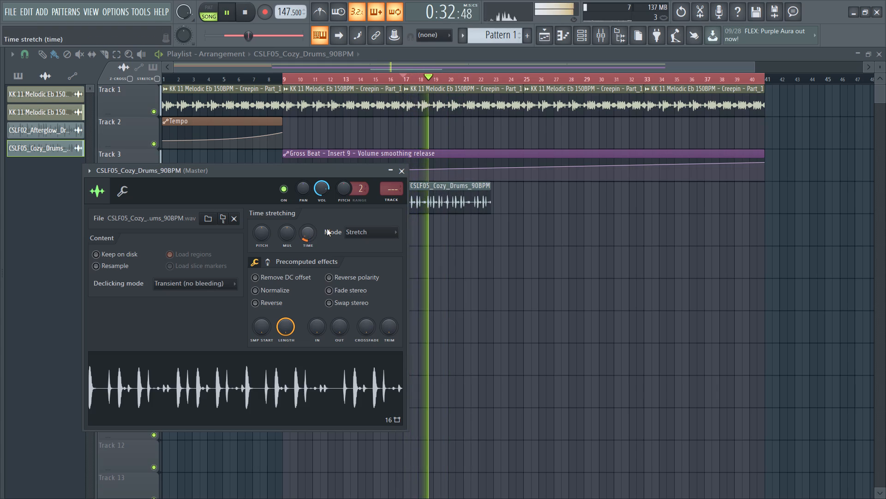
drag(305, 238, 298, 163)
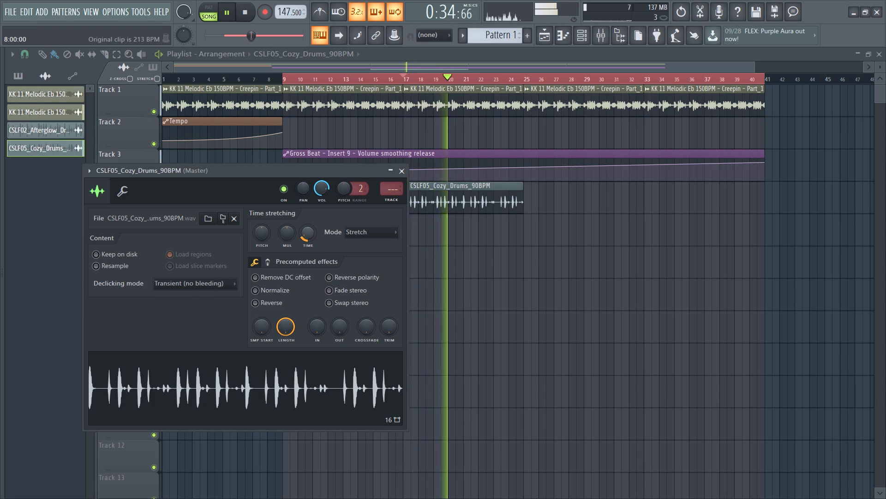
drag(298, 163, 299, 152)
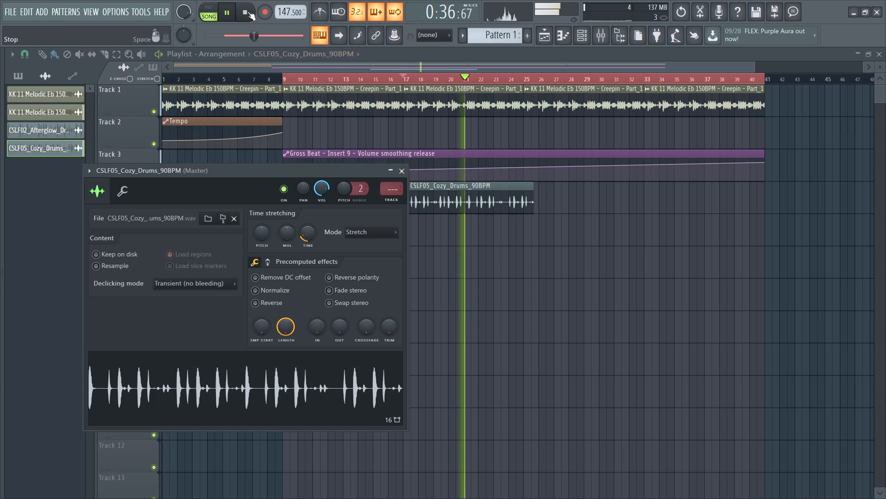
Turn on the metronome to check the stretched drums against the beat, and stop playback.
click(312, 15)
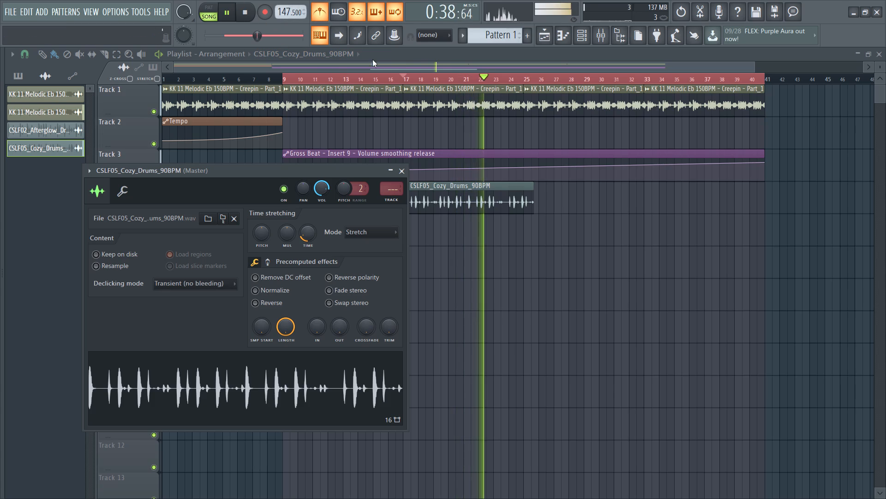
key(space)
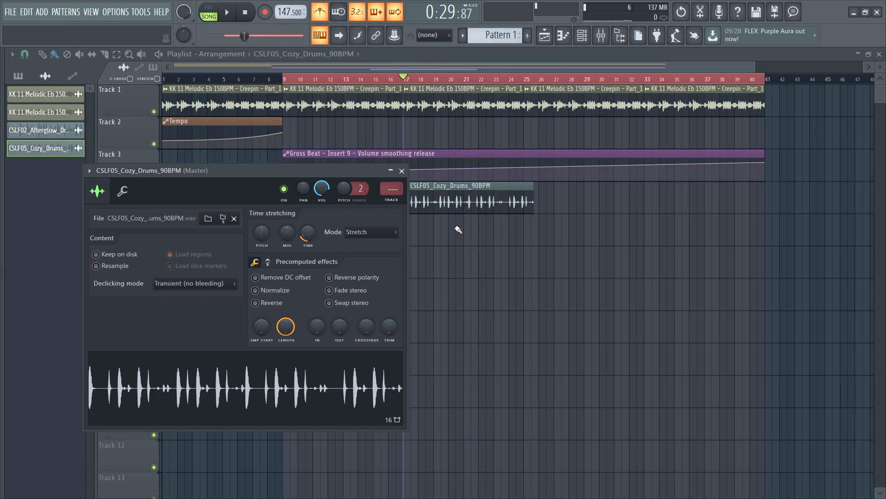
Delete the CSLF05_Cozy_Drums_90BPM clip from Track 4 and clone its audio channel.
right_click(489, 189)
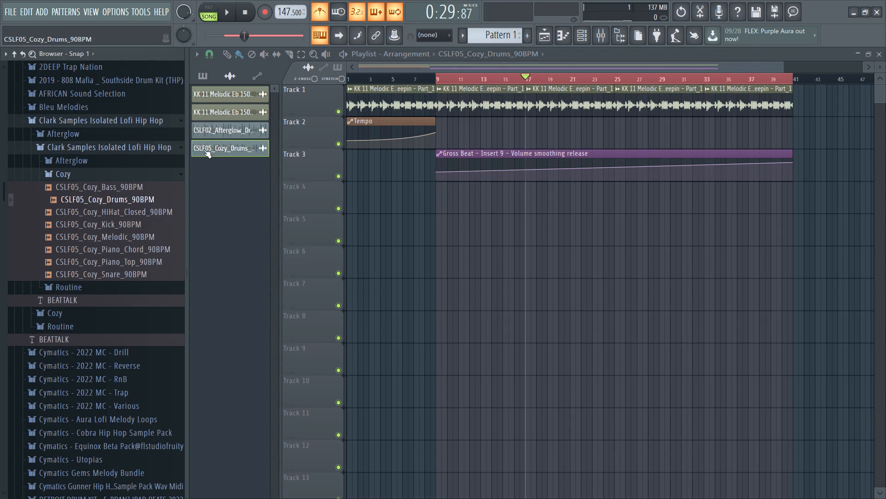
right_click(48, 148)
click(72, 266)
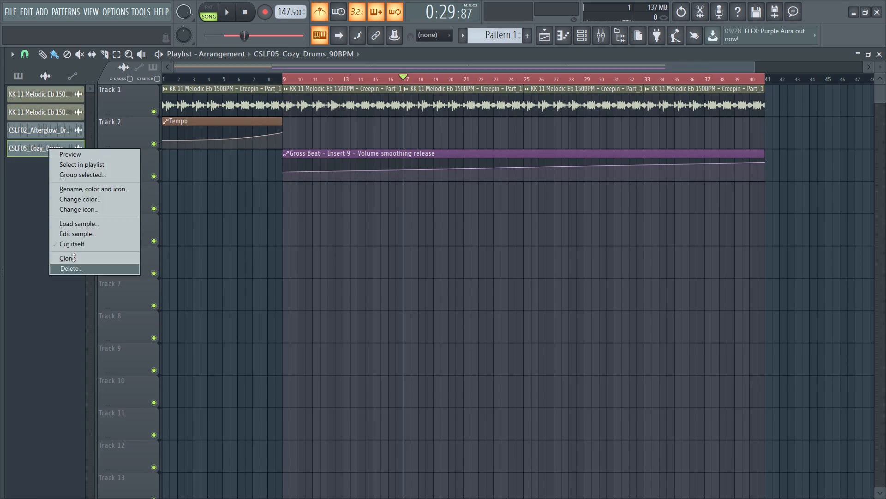
Audition the Routine folder's samples, including the clap, drums, hi-hat, synth, snare, kick and melodic sounds.
click(63, 283)
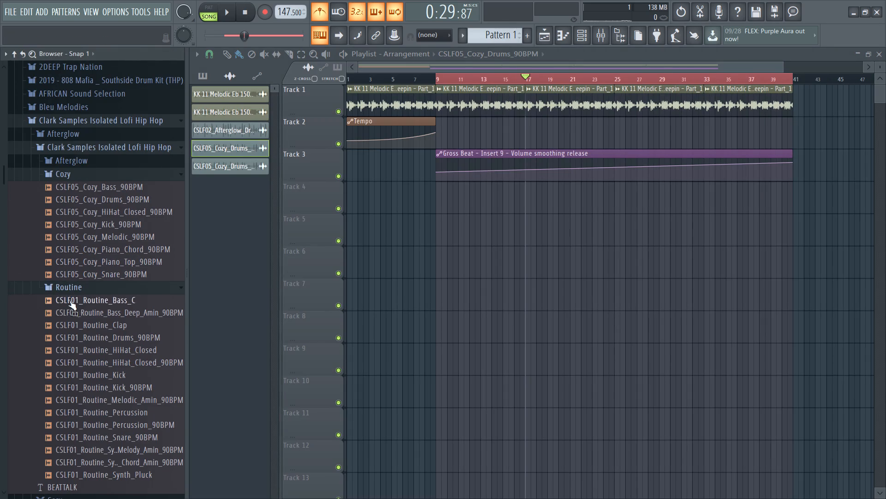
click(70, 299)
click(74, 327)
click(82, 343)
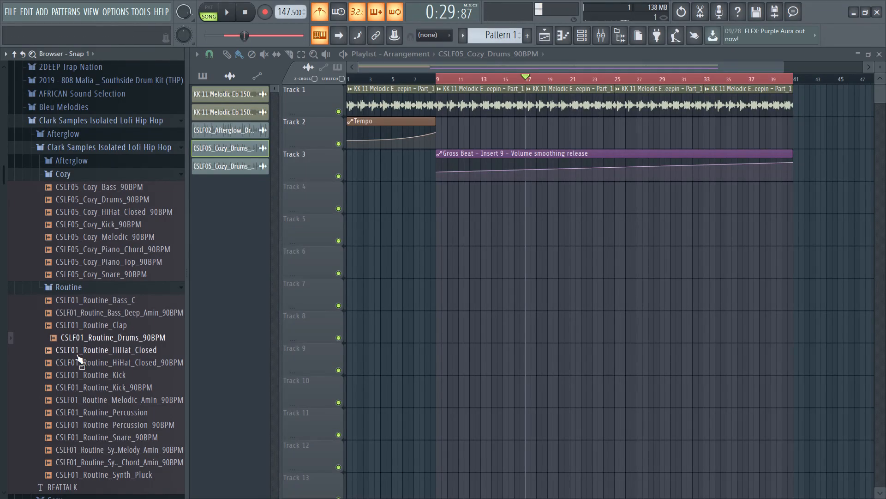
click(76, 354)
click(83, 338)
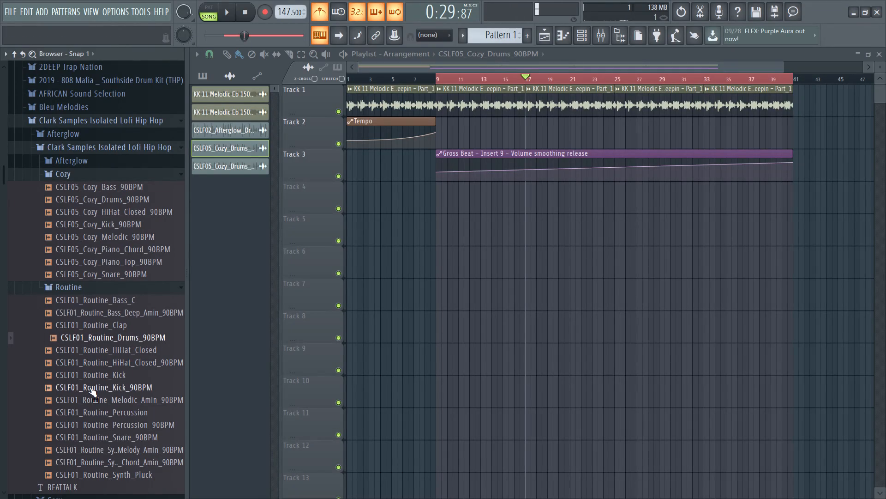
click(86, 451)
click(86, 460)
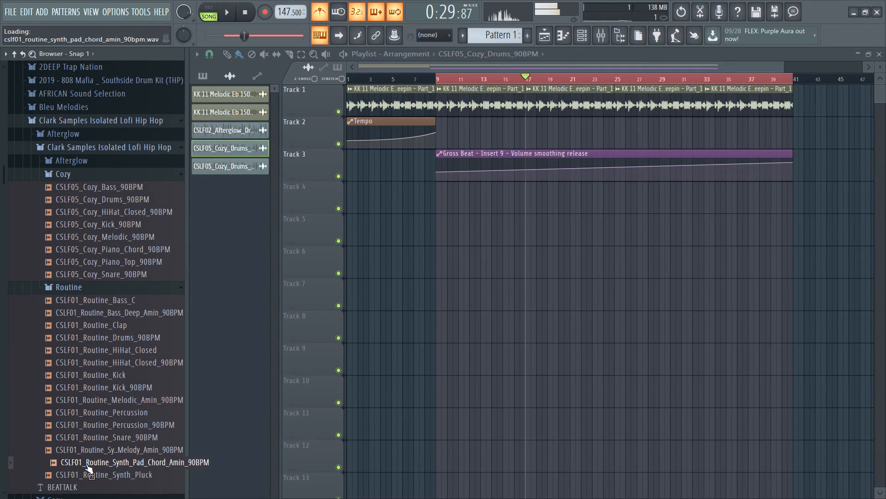
click(88, 471)
click(89, 440)
click(99, 392)
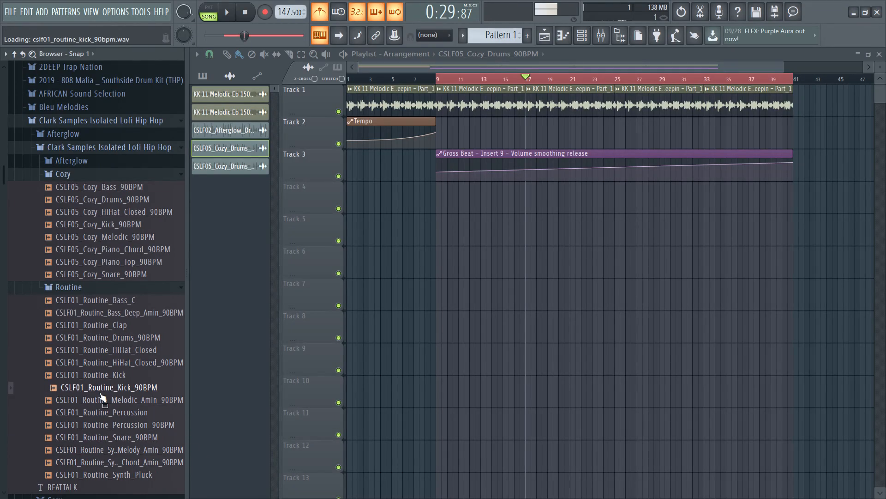
click(102, 400)
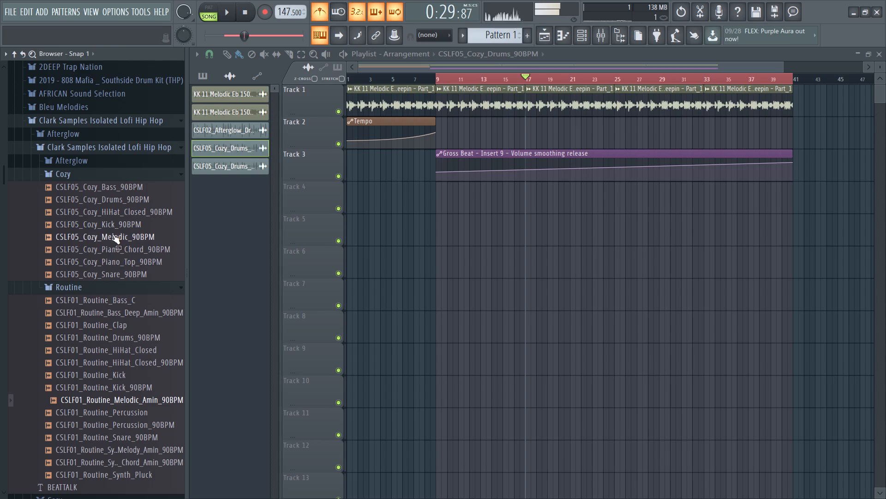
Play the melody from bar 17, collapse the Cozy folder and turn off the metronome.
key(space)
click(149, 176)
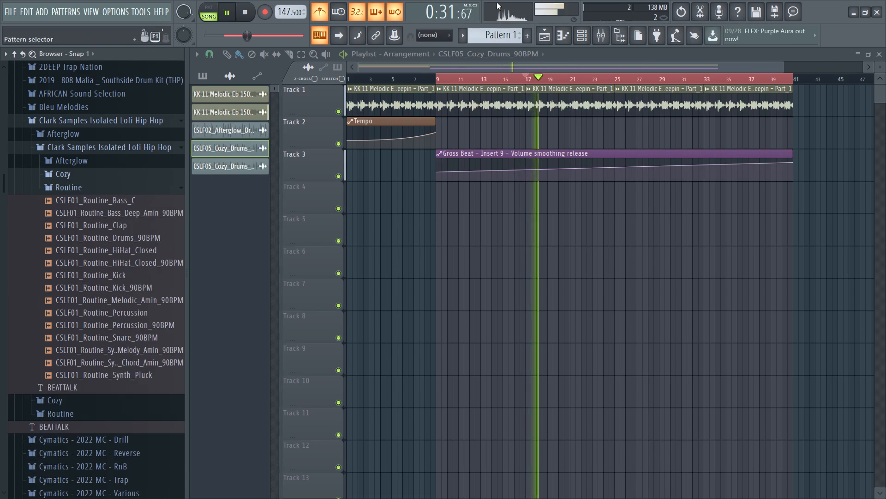
click(317, 11)
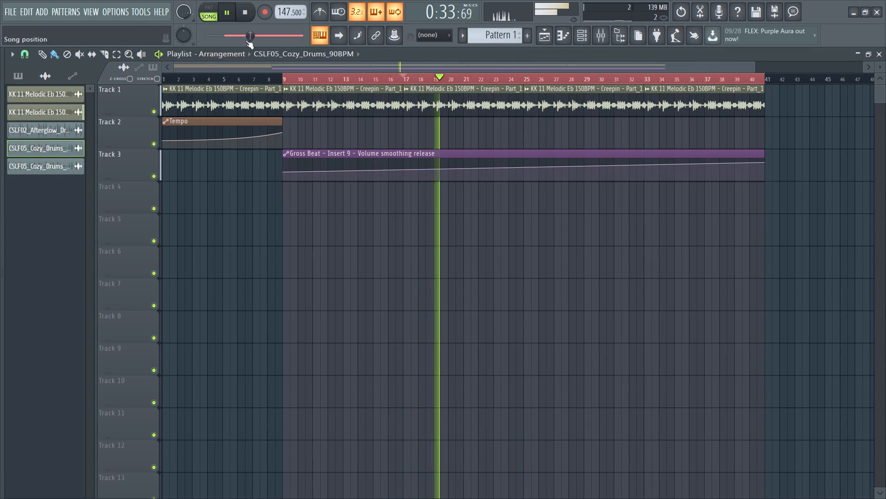
Show the Unsorted channels in the channel rack and add a Serum 2 instrument, moving its window higher.
click(581, 37)
click(119, 304)
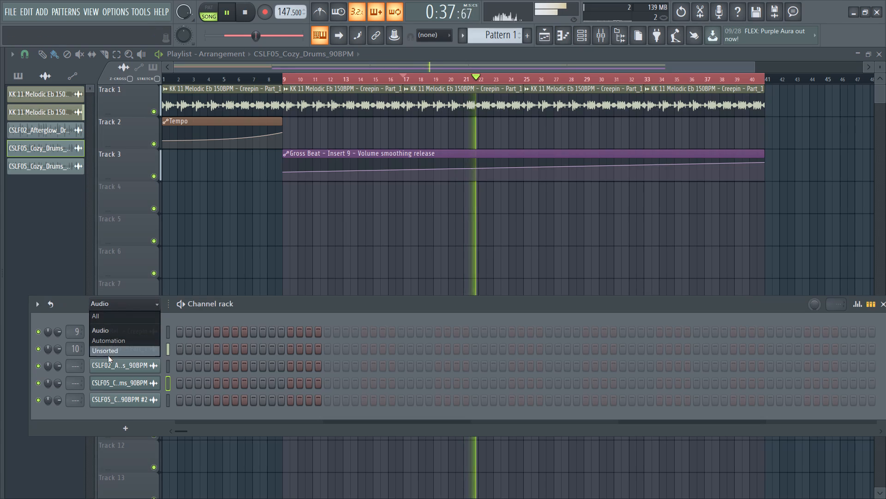
click(114, 347)
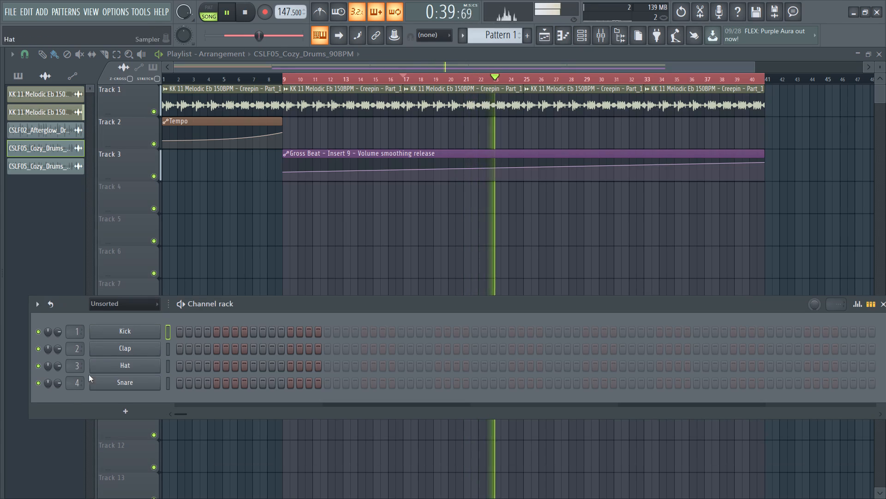
click(130, 416)
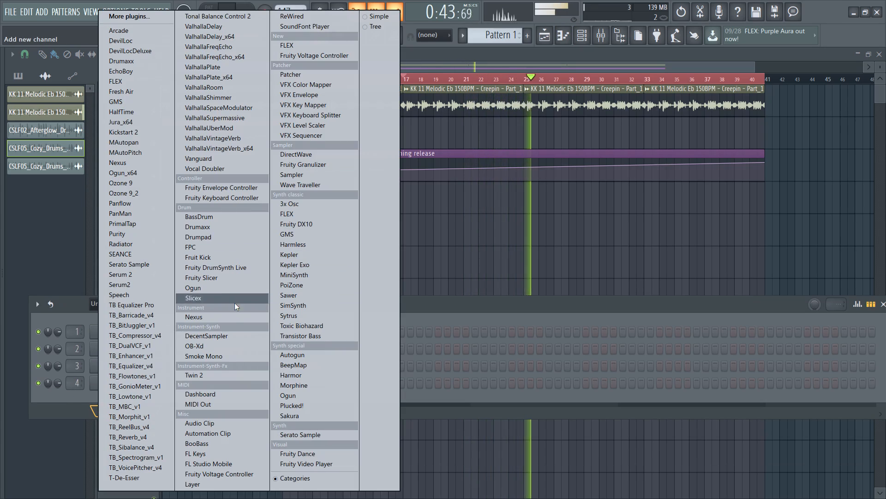
click(122, 276)
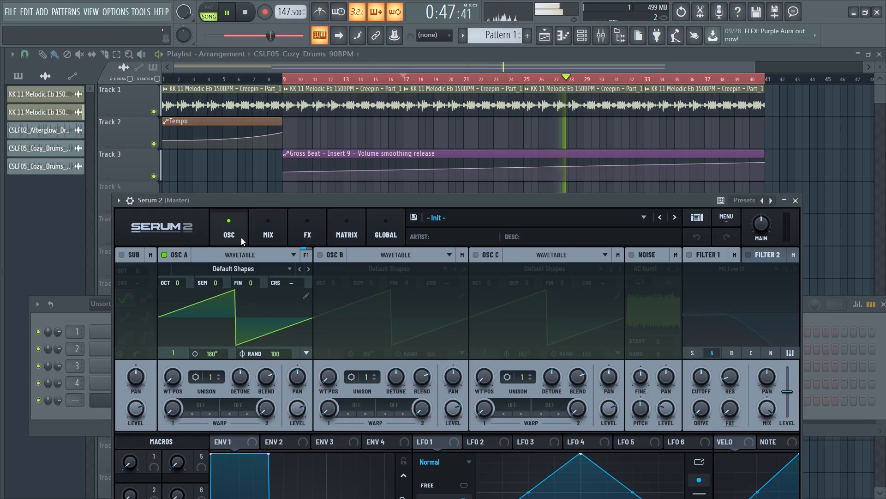
drag(412, 199, 360, 185)
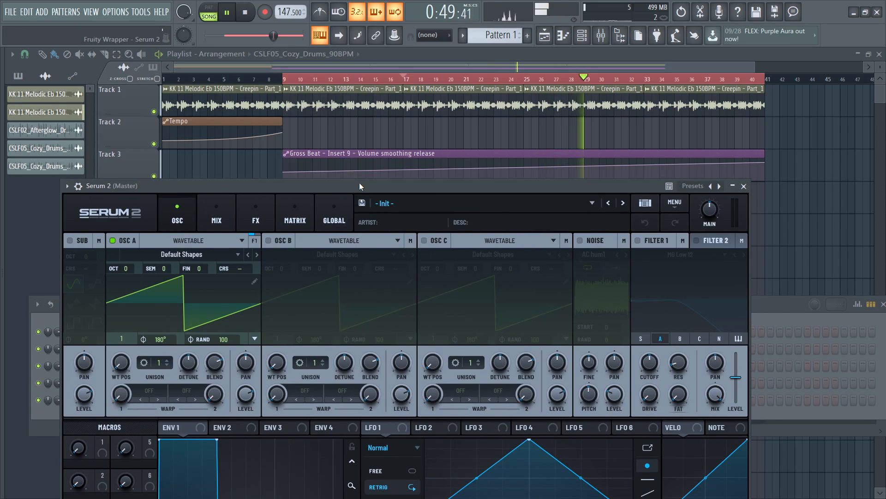
Play test notes on Serum 2's Init patch over the running melody to find matching notes.
key(x)
key(x)
key(x)
key(x)
key(x)
key(x)
key(z)
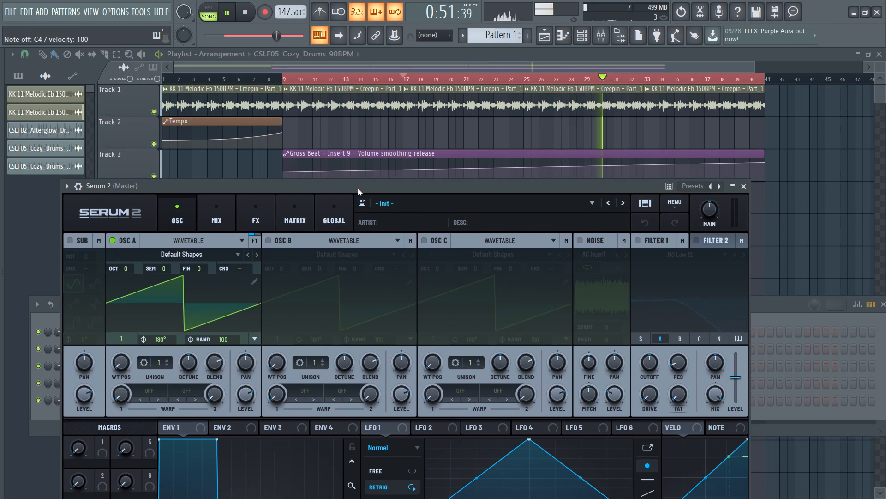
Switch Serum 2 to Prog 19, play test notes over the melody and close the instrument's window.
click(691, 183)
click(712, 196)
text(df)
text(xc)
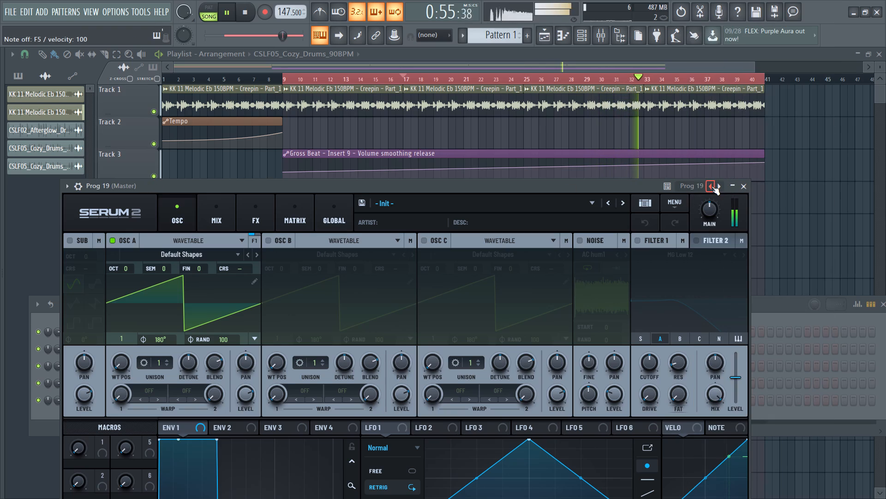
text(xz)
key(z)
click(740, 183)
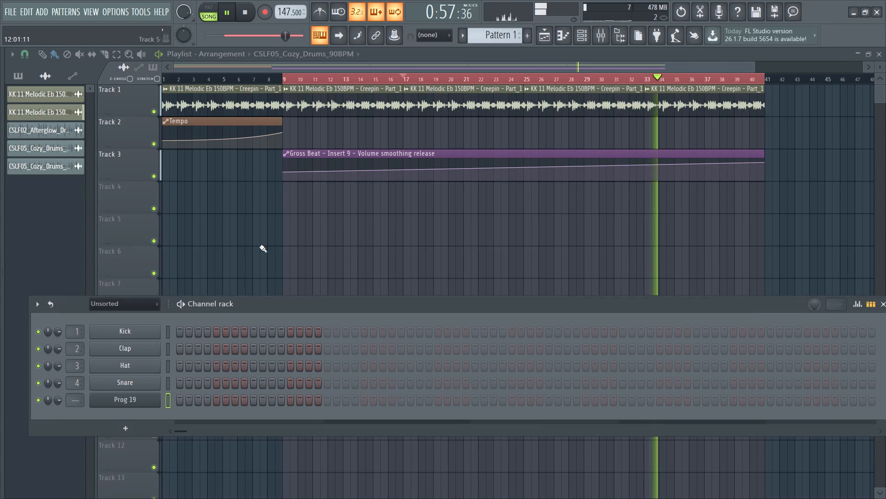
Replace the Prog 19 channel's Serum 2 instrument with Nexus and move the Nexus window higher.
right_click(132, 399)
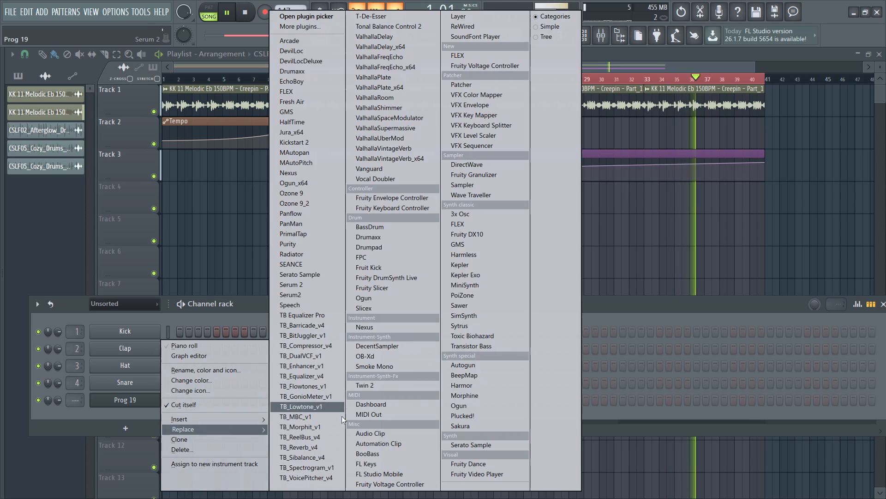
click(377, 325)
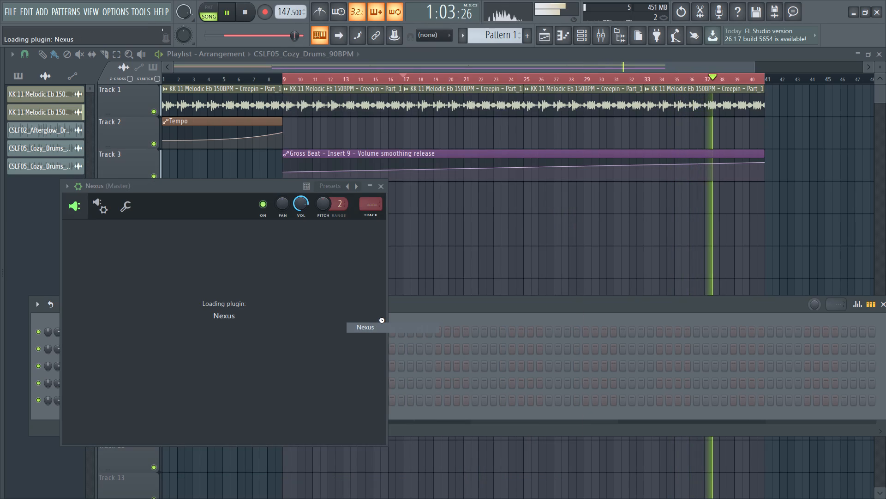
drag(260, 184, 260, 180)
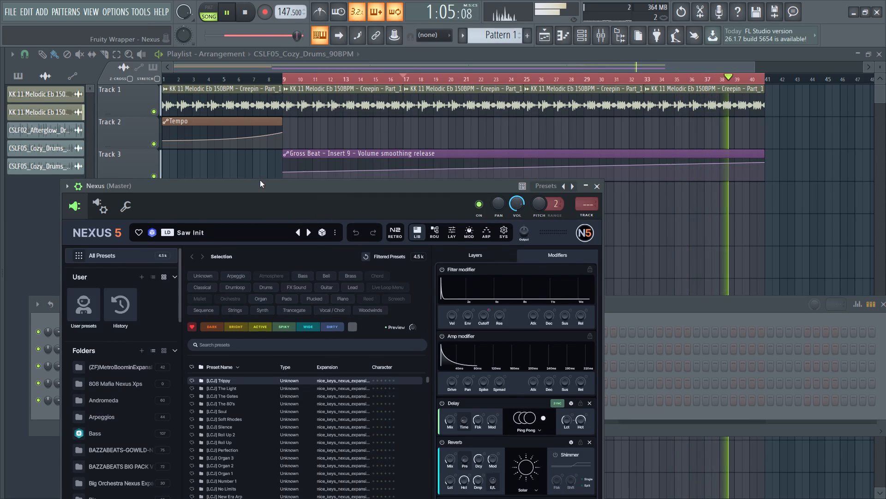
drag(260, 180, 246, 110)
Play test notes on Nexus's Saw Init preset over the melody while browsing the preset folders.
key(e)
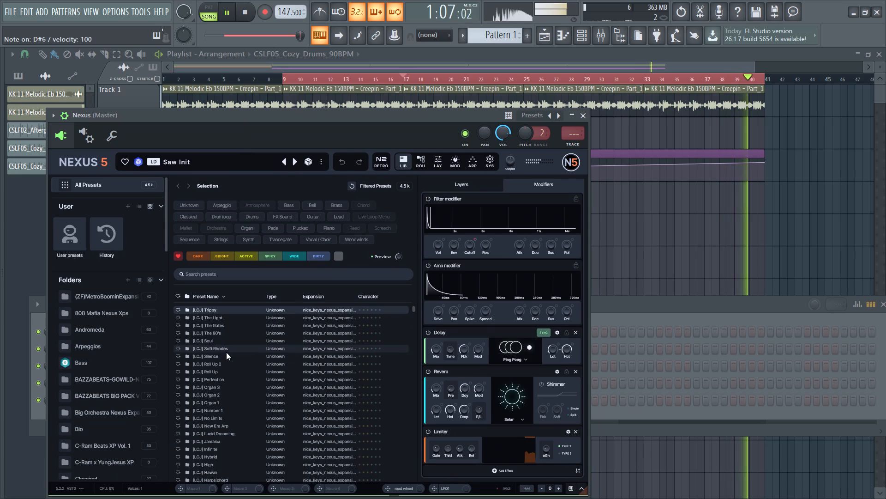
key(z)
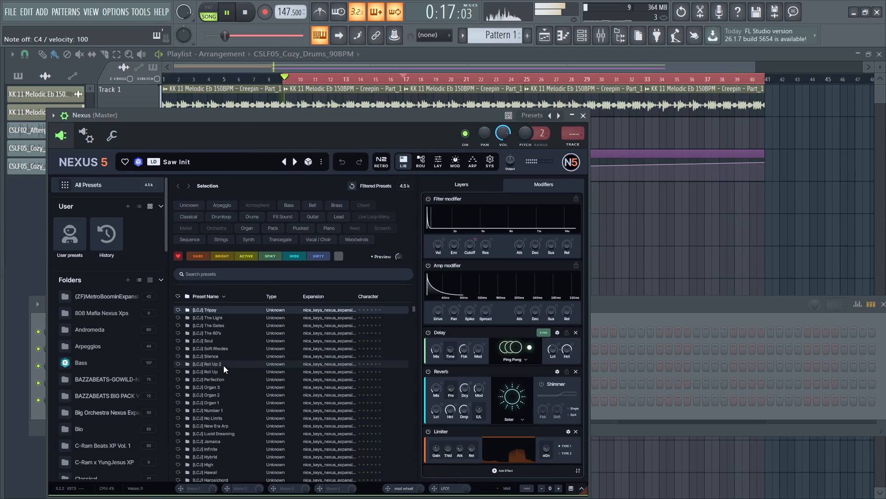
key(x)
key(c)
key(c)
key(c)
key(c)
key(c)
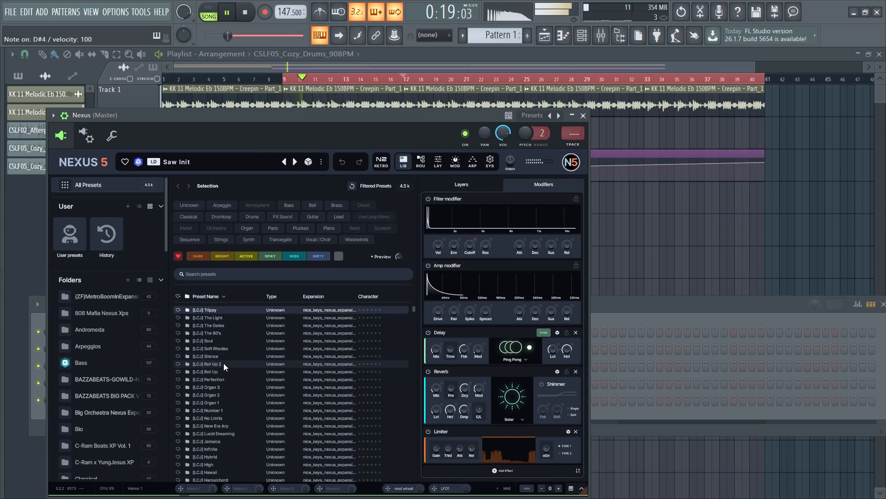
key(c)
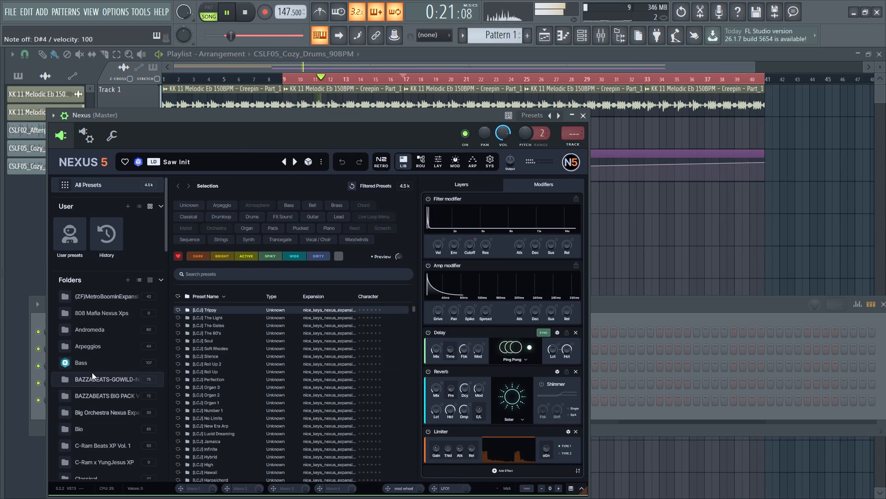
scroll(92, 372, down, 8)
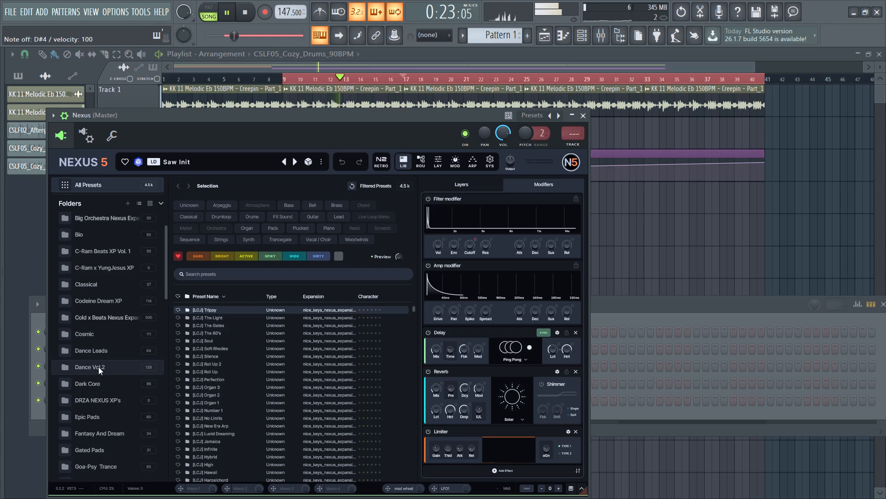
text(cv)
key(d)
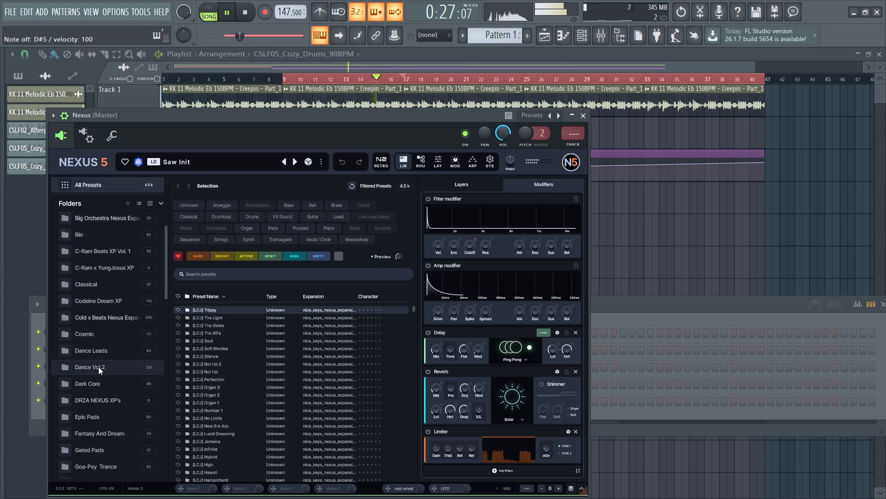
text(fd)
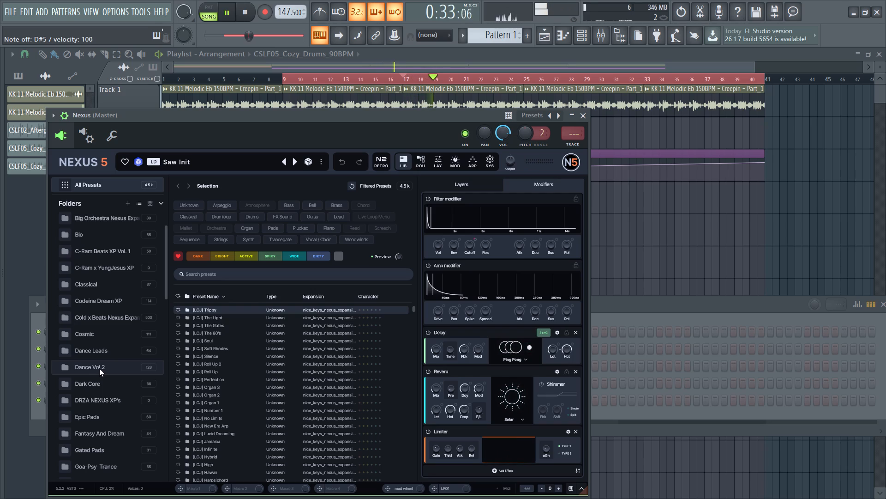
Filter the Nexus presets to the Bass type while repeating a test note on the current sound.
click(286, 206)
key(d)
key(d)
key(d)
key(d)
key(d)
key(d)
key(d)
key(d)
key(d)
key(d)
key(d)
key(d)
key(d)
key(d)
key(d)
key(d)
key(d)
key(d)
key(d)
key(d)
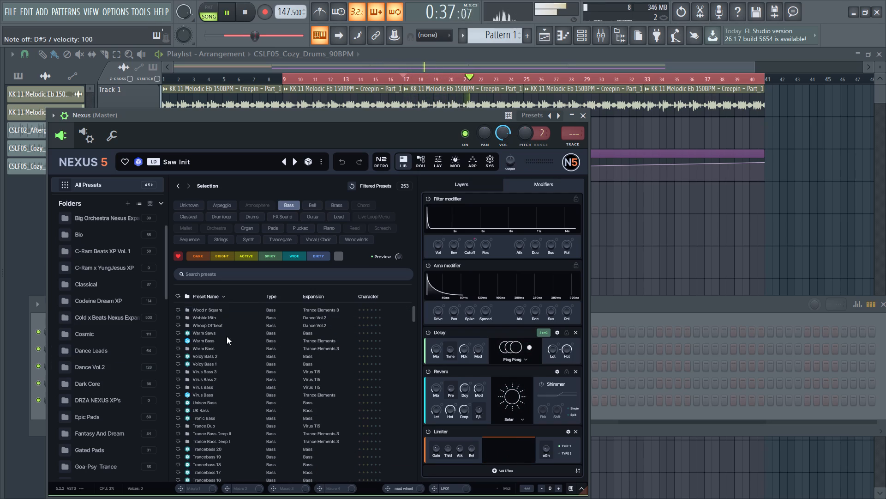
key(d)
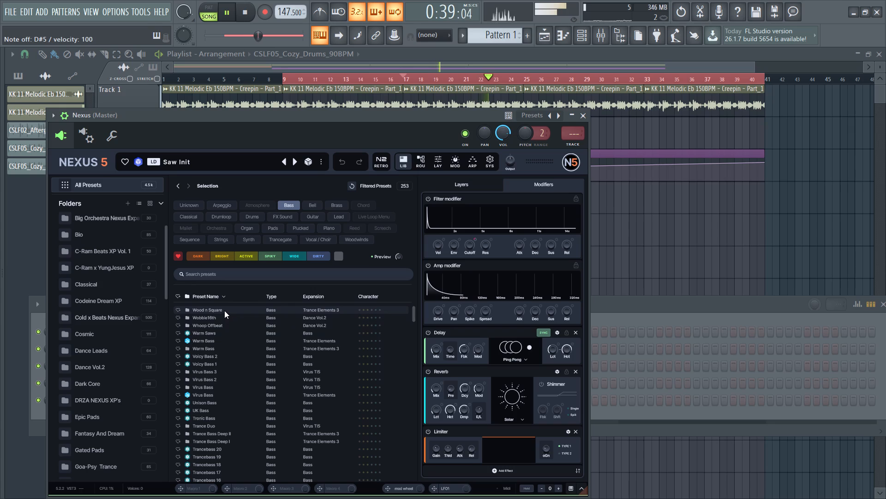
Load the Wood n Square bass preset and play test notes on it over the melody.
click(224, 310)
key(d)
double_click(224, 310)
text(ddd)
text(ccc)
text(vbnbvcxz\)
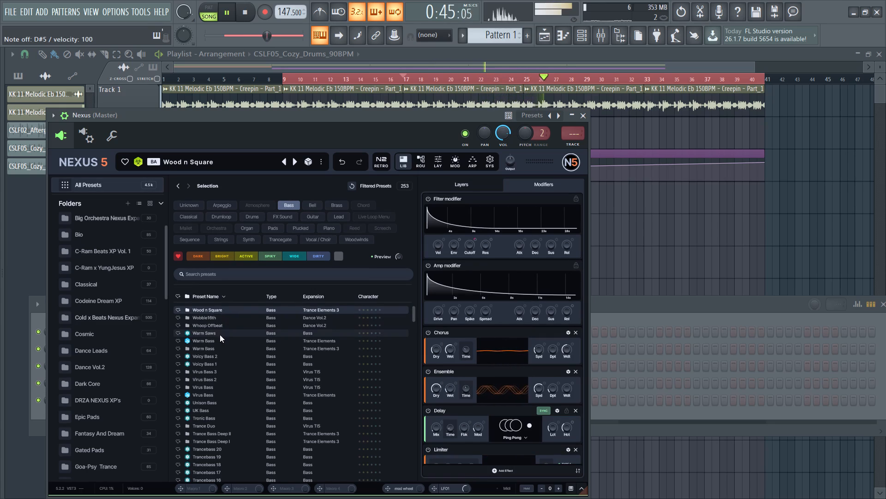
Open the Bass preset folder, load the Warm Saws preset and play test notes on it.
scroll(78, 302, down, 9)
scroll(80, 296, up, 3)
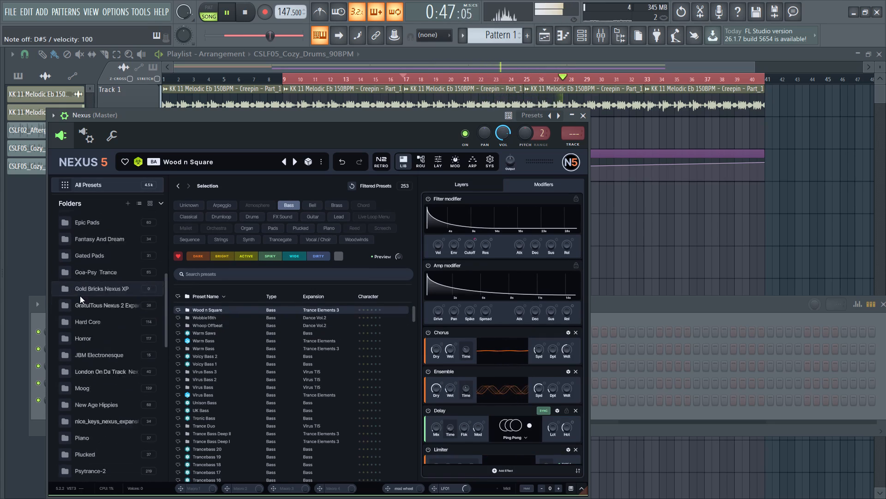
scroll(81, 300, up, 11)
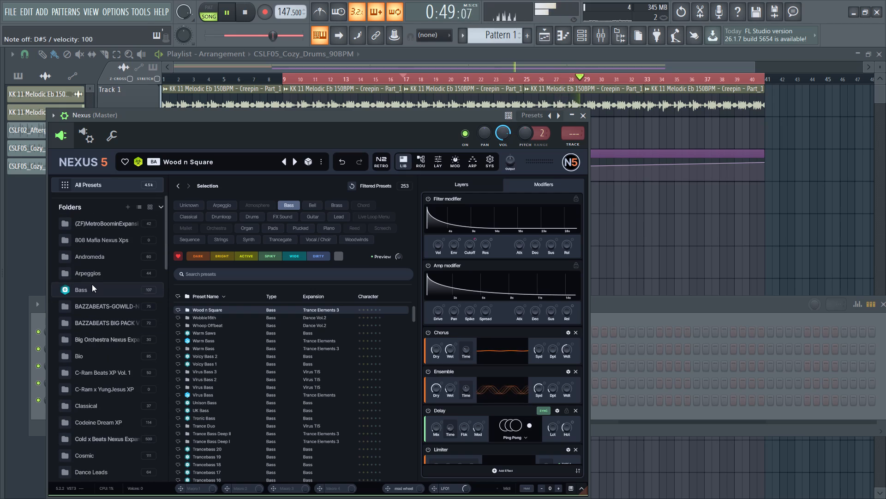
double_click(92, 284)
double_click(209, 305)
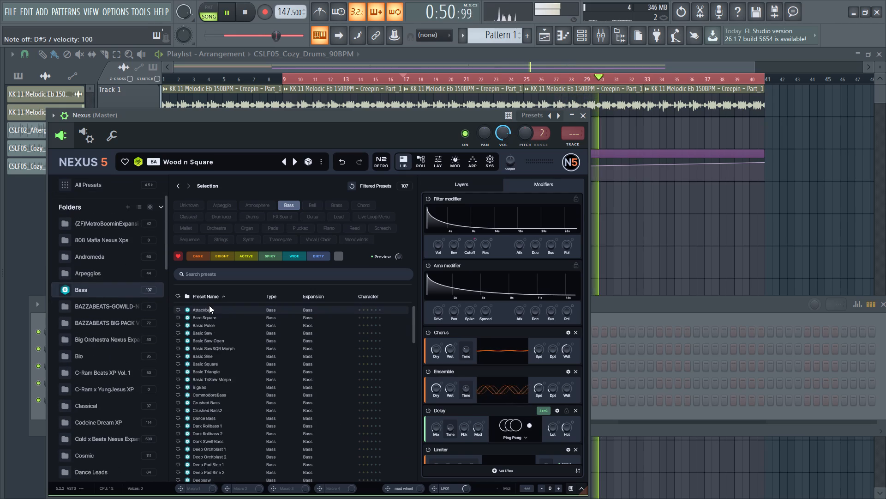
double_click(207, 313)
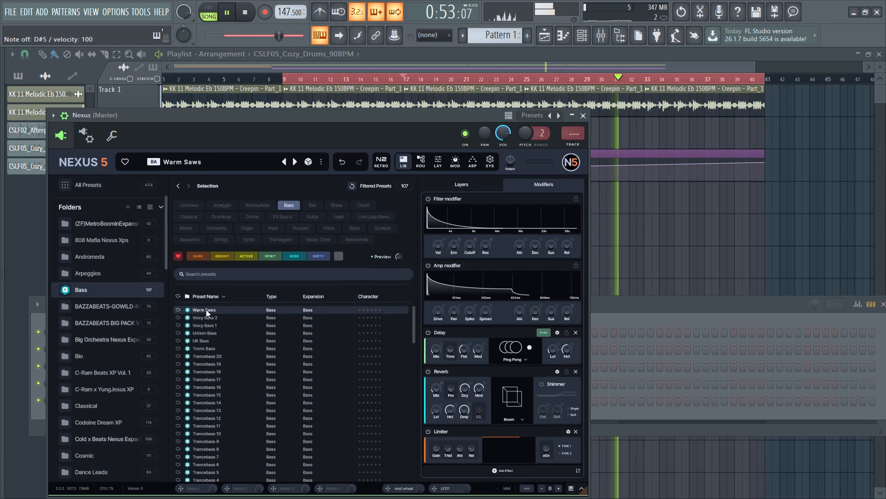
text(bvcvbnvcx)
Highlight Trancebass 19 in the Bass preset list and close the Nexus window.
click(201, 365)
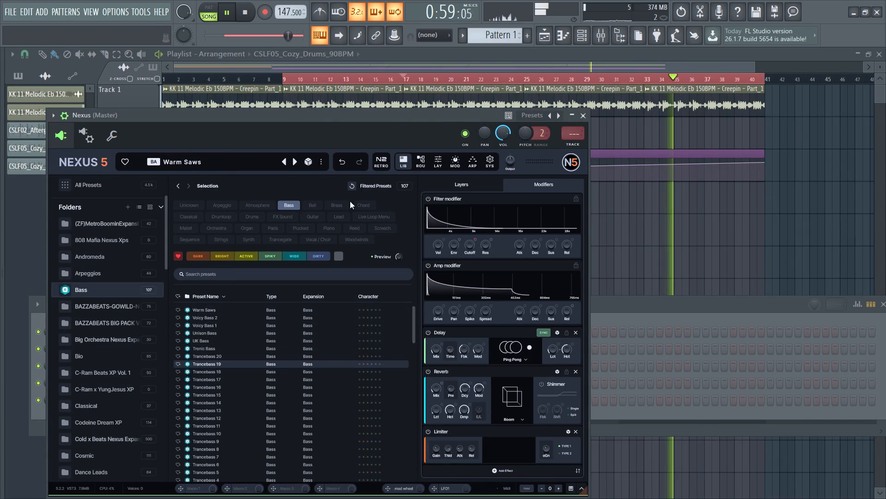
click(305, 203)
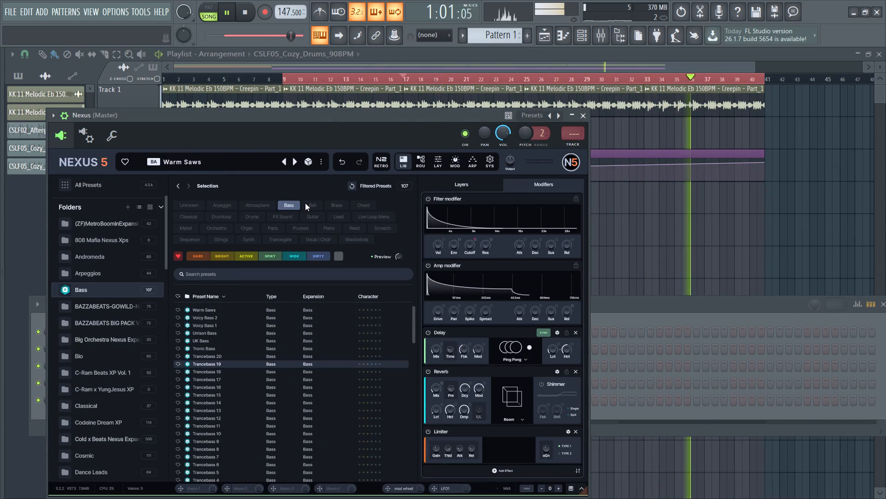
click(581, 119)
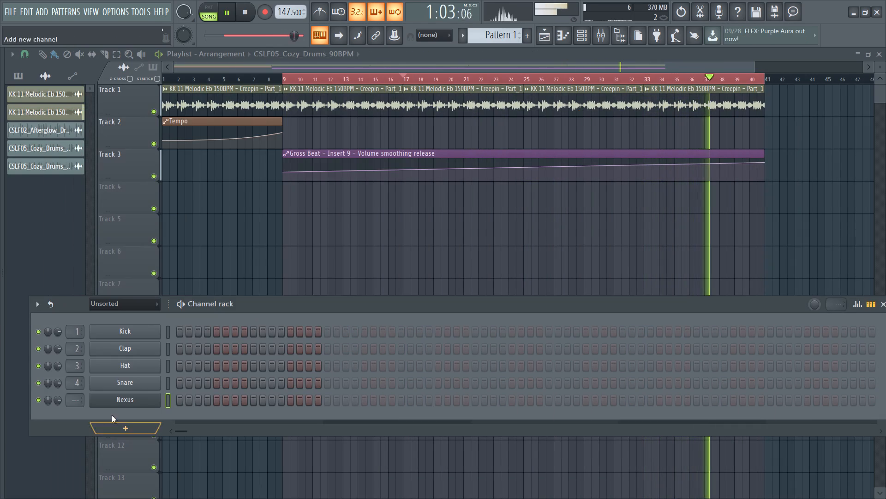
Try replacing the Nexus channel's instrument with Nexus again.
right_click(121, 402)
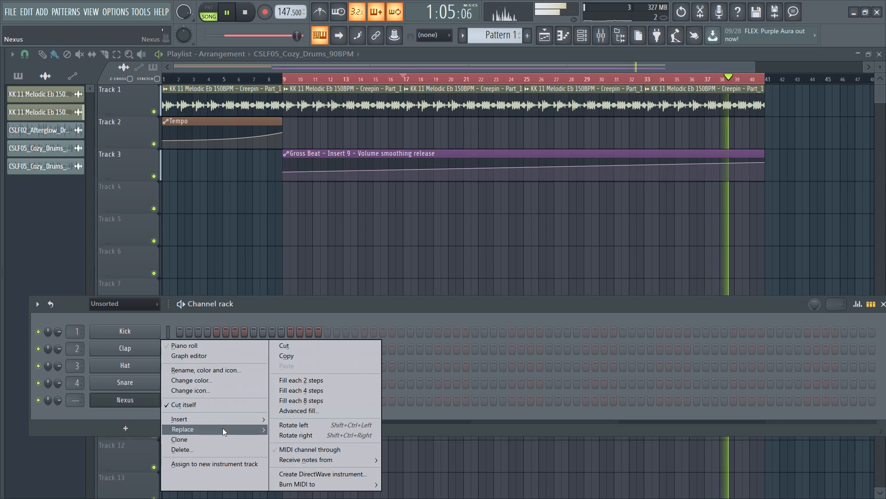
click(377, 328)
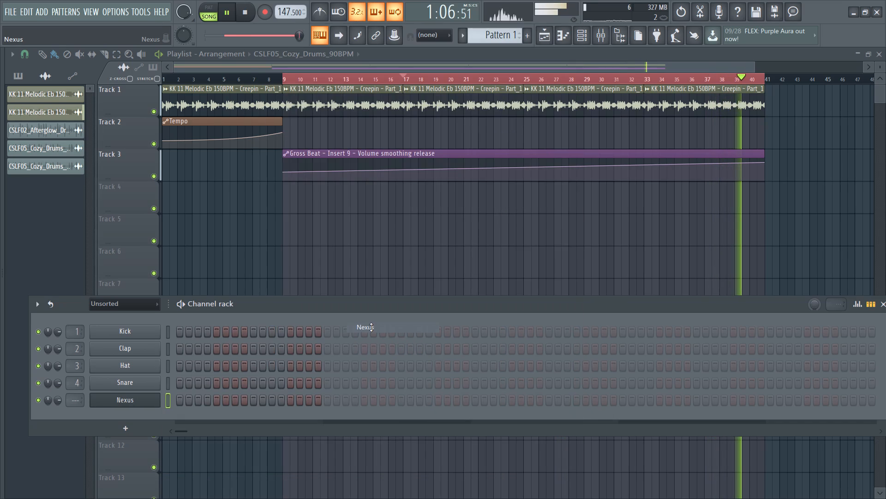
Play test notes on the Warm Saws preset to find pitches matching the melody, and close the Nexus window.
key(v)
key(v)
key(v)
key(v)
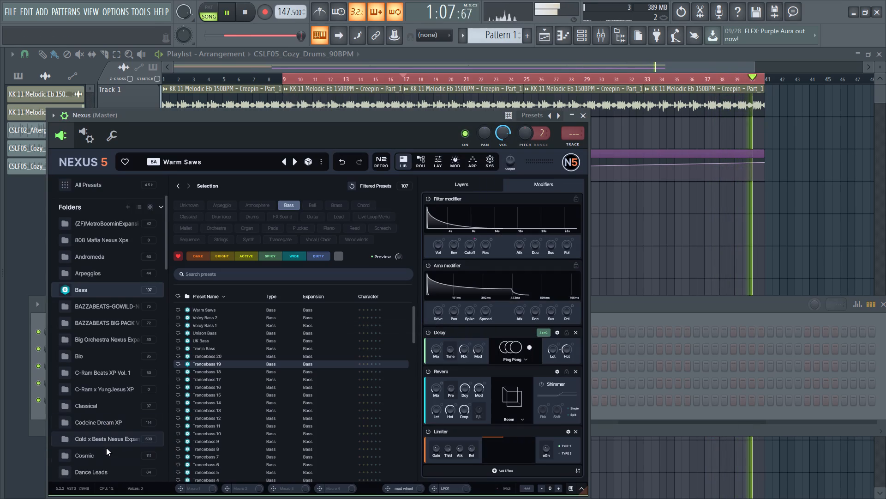
key(b)
key(n)
key(m)
key(m)
key(m)
key(m)
key(m)
text(nm)
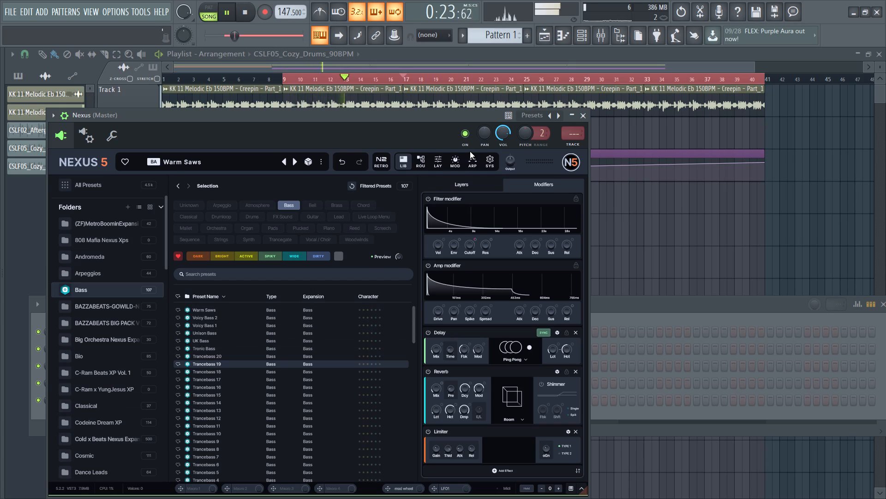
click(586, 118)
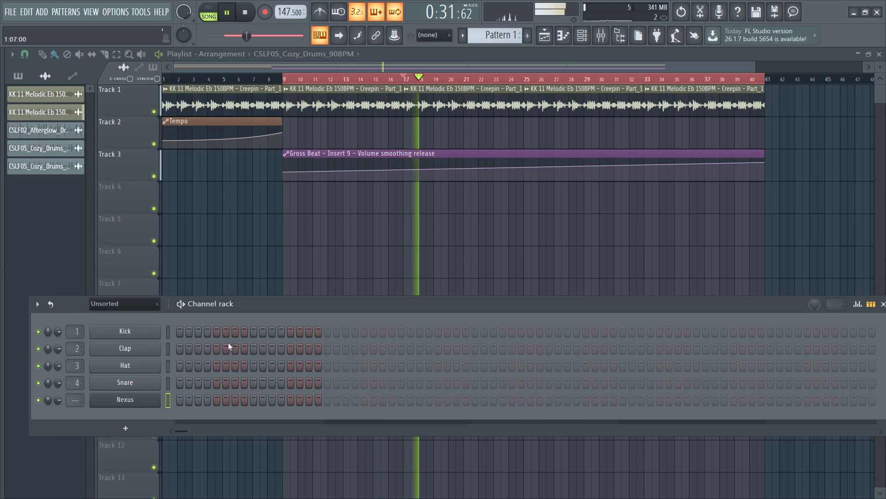
Open the Nexus channel's piano roll and delete the stray A#6 note placed in bar 1.
right_click(134, 397)
click(185, 348)
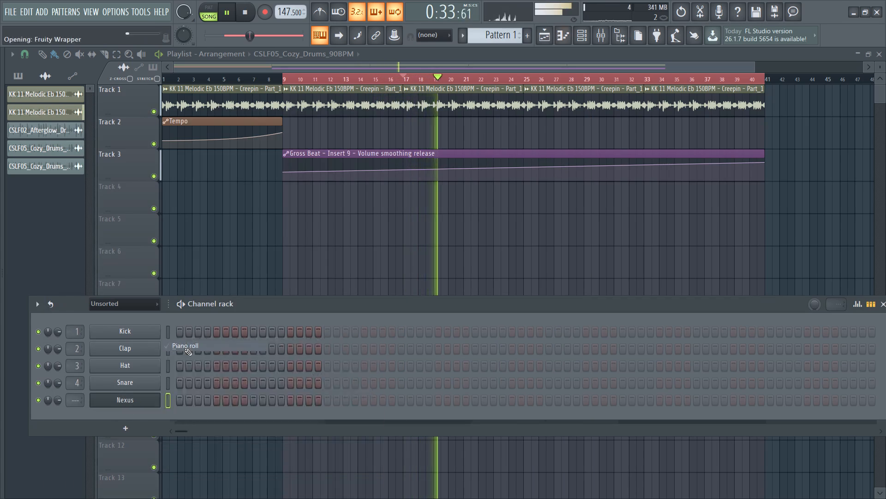
click(175, 236)
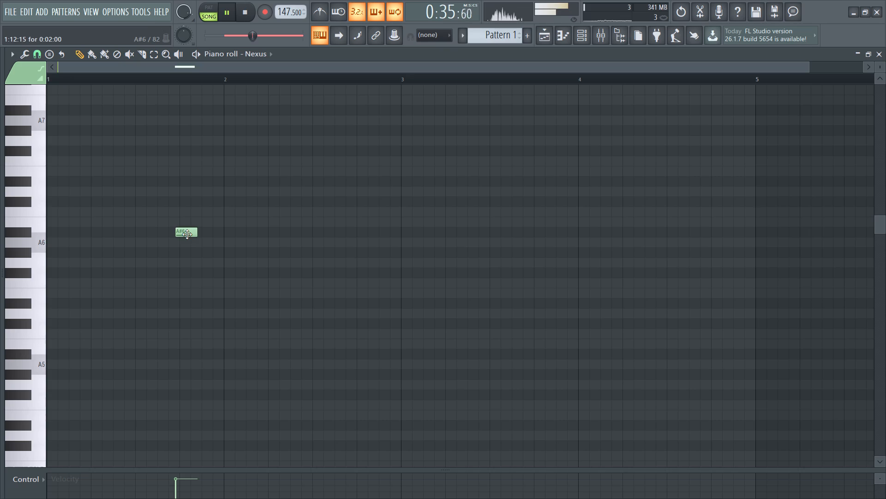
right_click(187, 234)
Audition piano roll keys down to the third octave and place a G#3 note near the start of bar 1.
click(35, 249)
drag(14, 267, 14, 274)
click(34, 348)
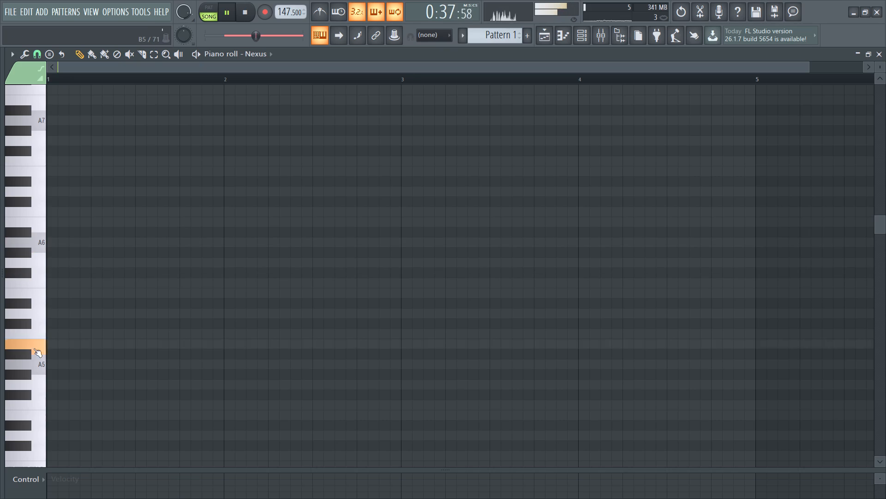
scroll(43, 351, down, 9)
click(15, 320)
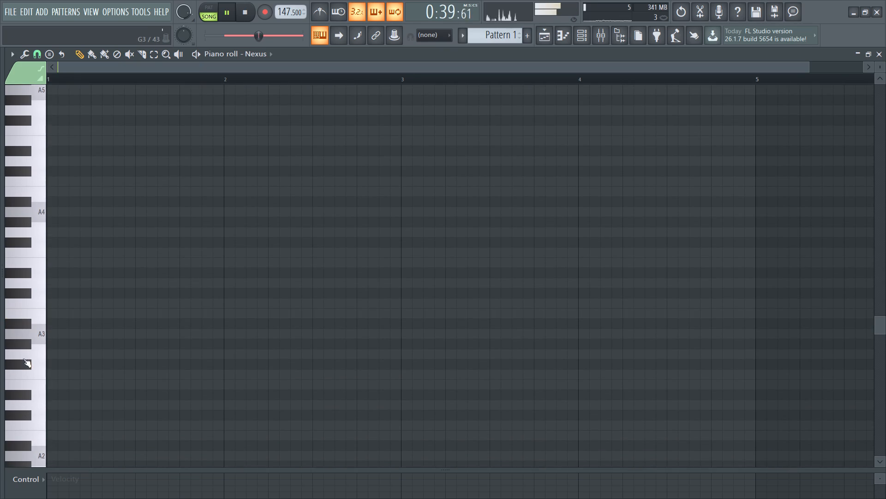
drag(22, 362, 21, 355)
click(22, 349)
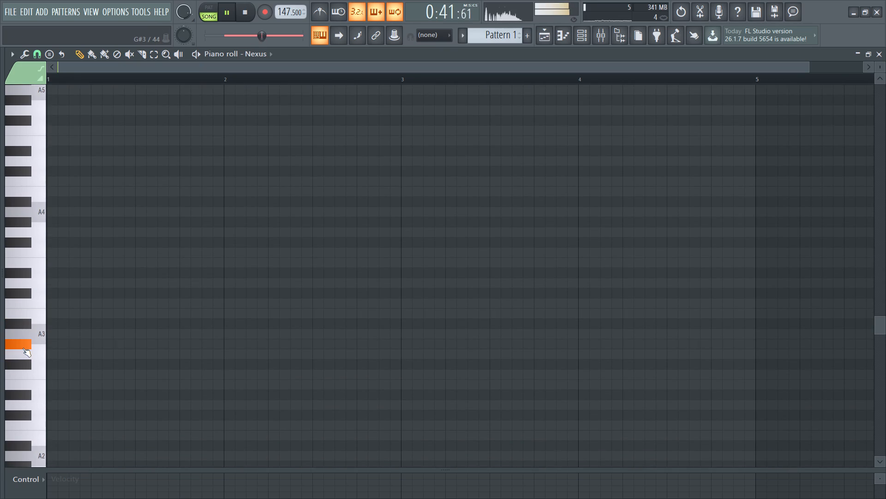
click(54, 343)
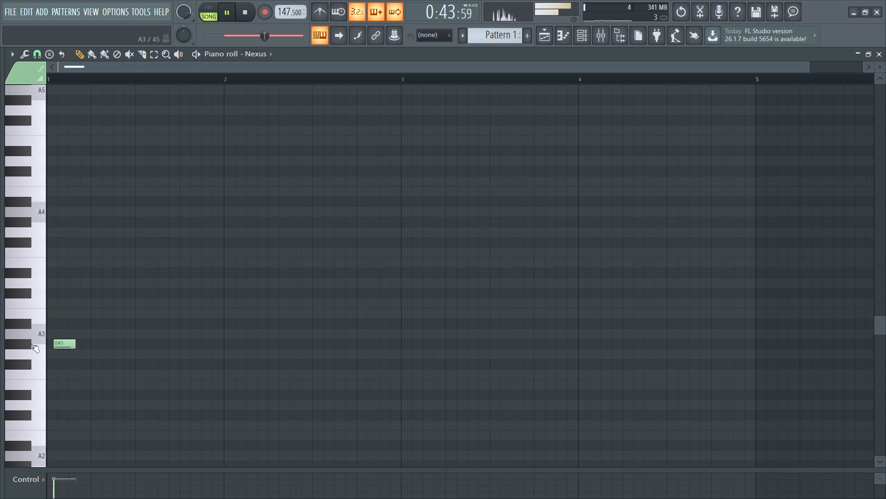
Audition the G#3 and G3 keys, move the note to G3 at the start of bar 1, and stretch it to four bars.
click(24, 344)
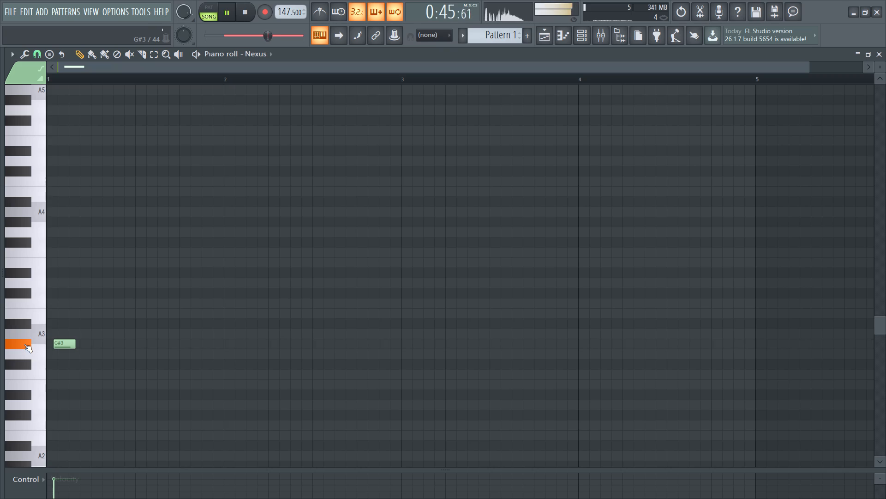
click(44, 353)
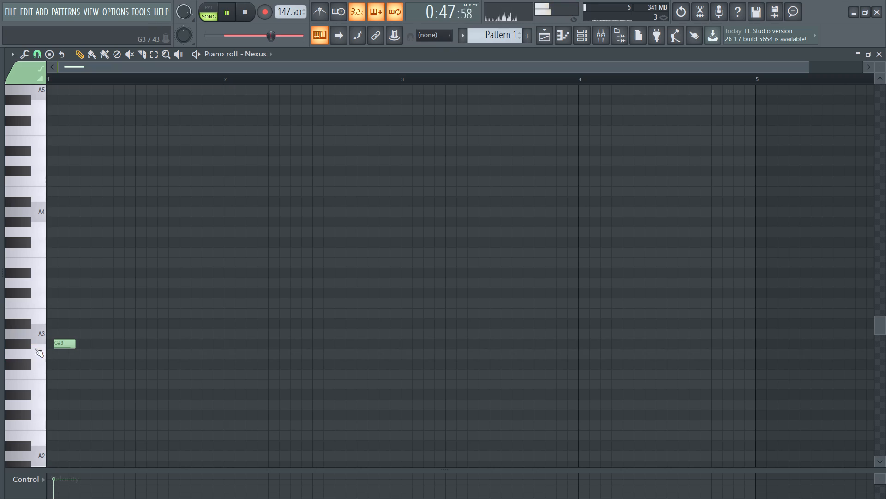
drag(41, 355, 42, 355)
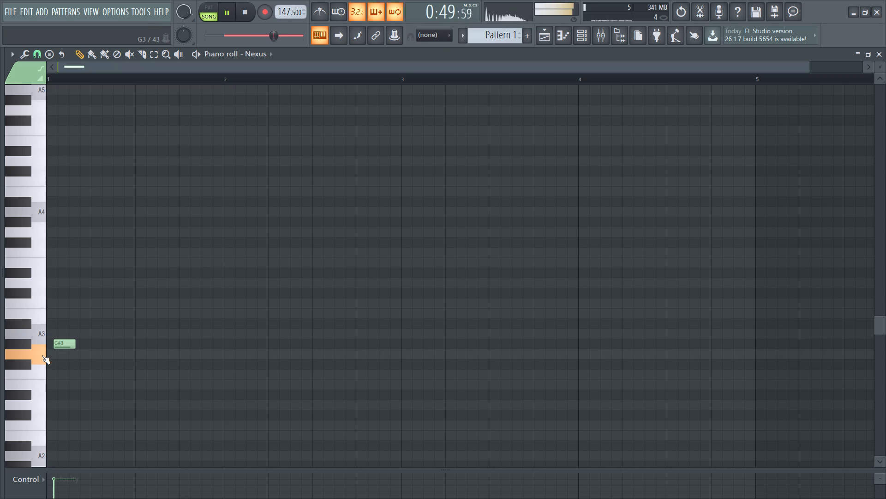
drag(42, 355, 47, 355)
drag(61, 341, 46, 356)
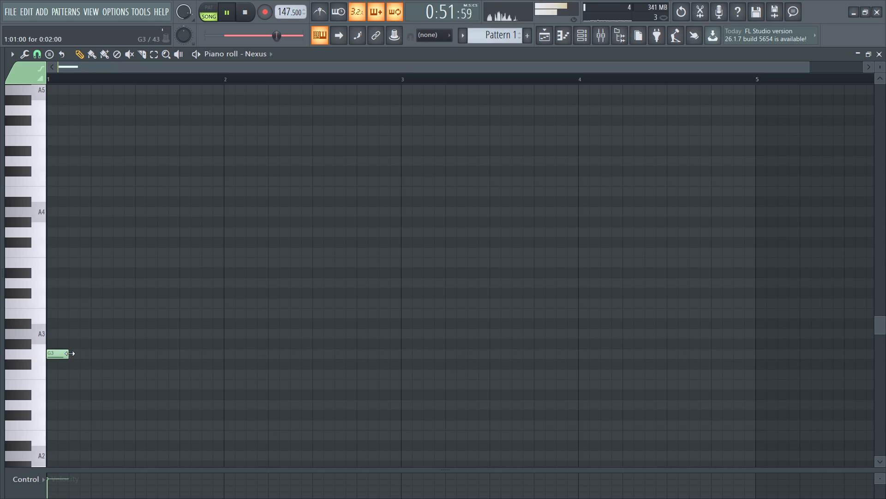
drag(69, 353, 520, 376)
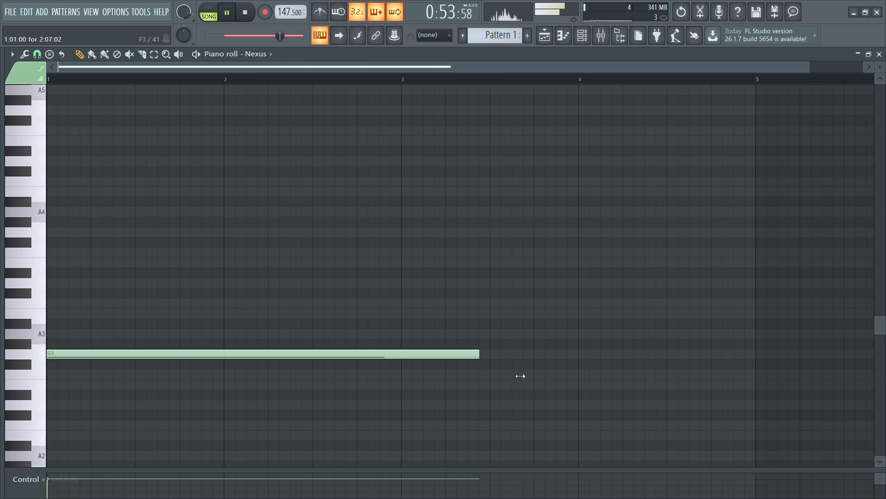
drag(520, 376, 753, 366)
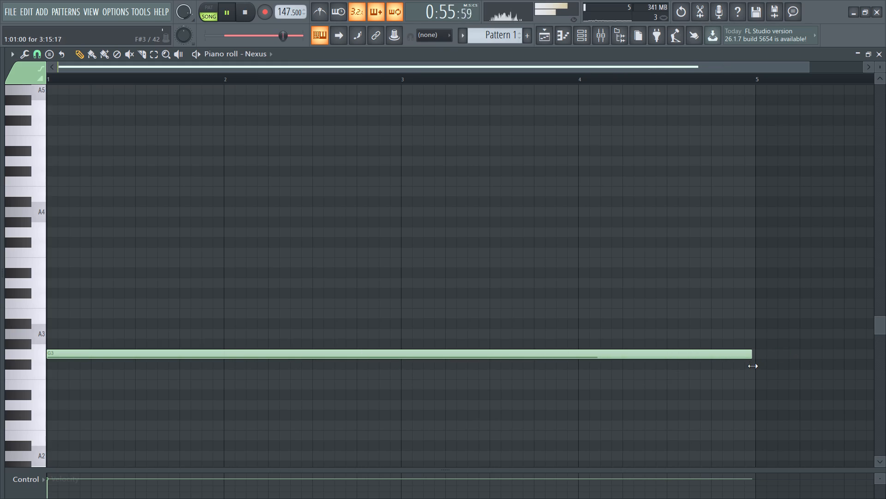
drag(753, 366, 757, 361)
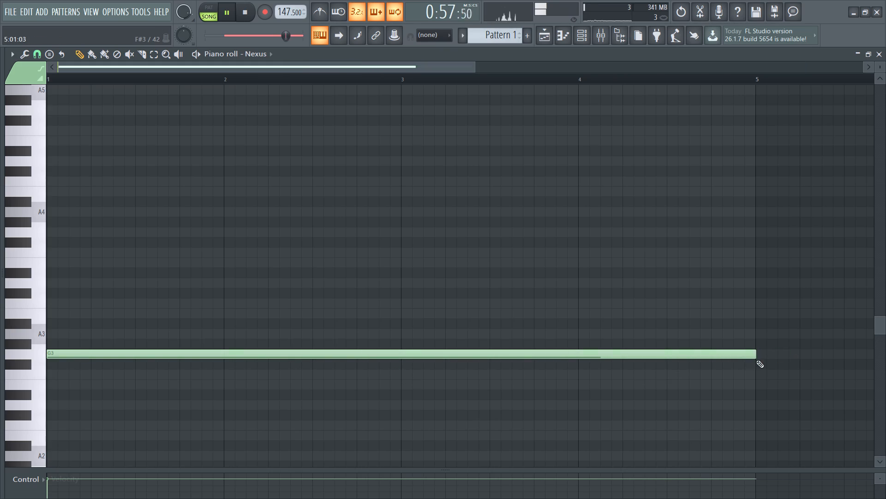
Switch to pattern mode and play back the long G3 note.
click(201, 15)
key(space)
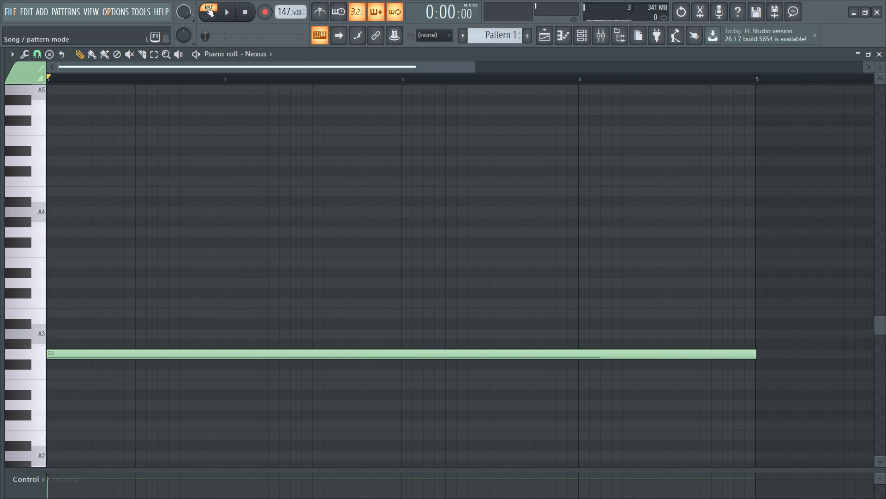
key(space)
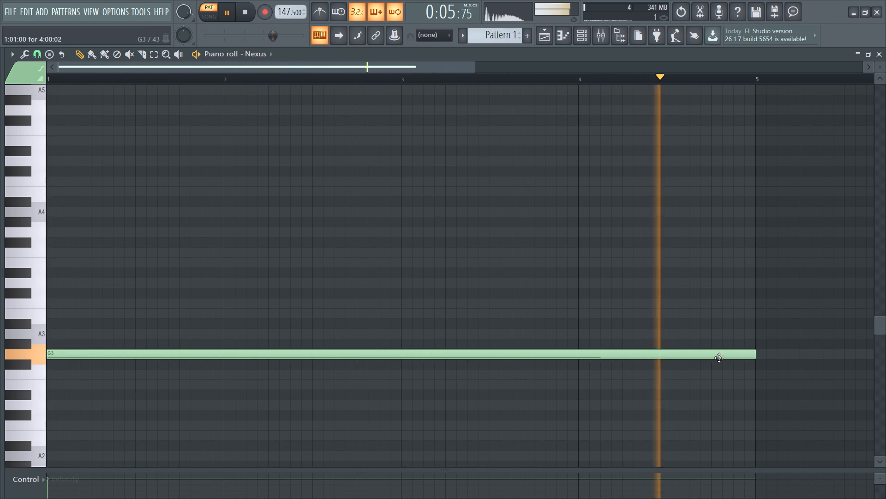
key(space)
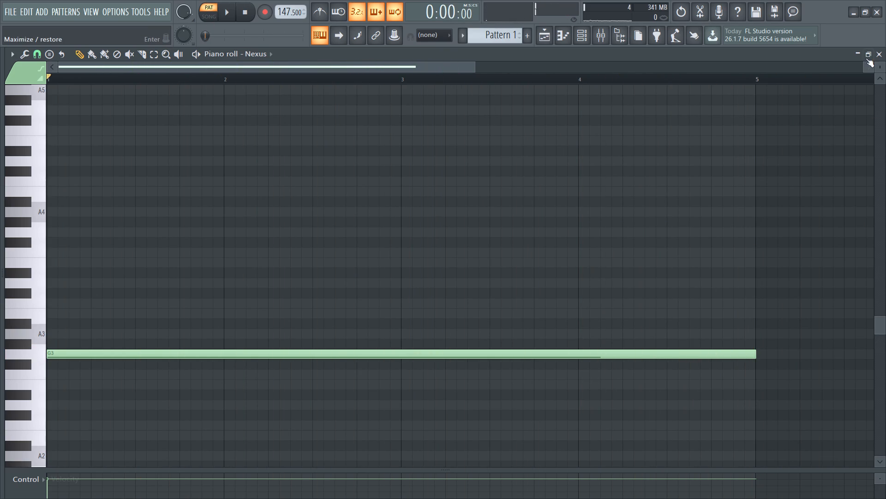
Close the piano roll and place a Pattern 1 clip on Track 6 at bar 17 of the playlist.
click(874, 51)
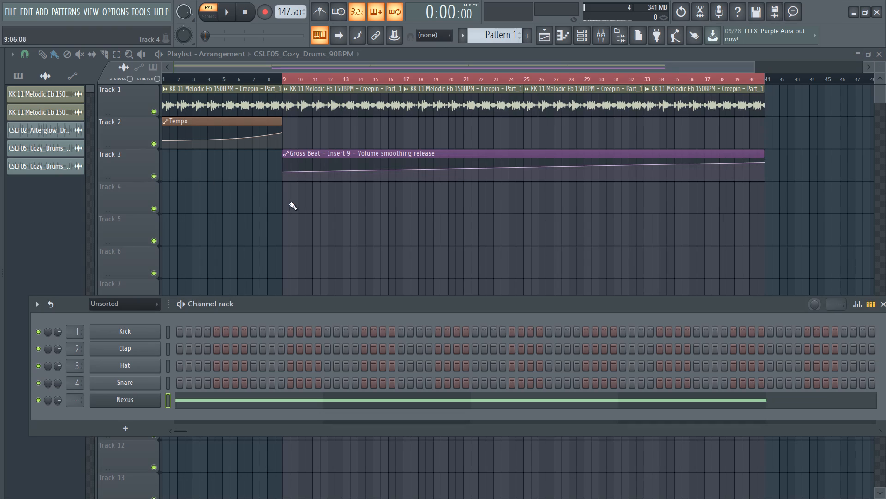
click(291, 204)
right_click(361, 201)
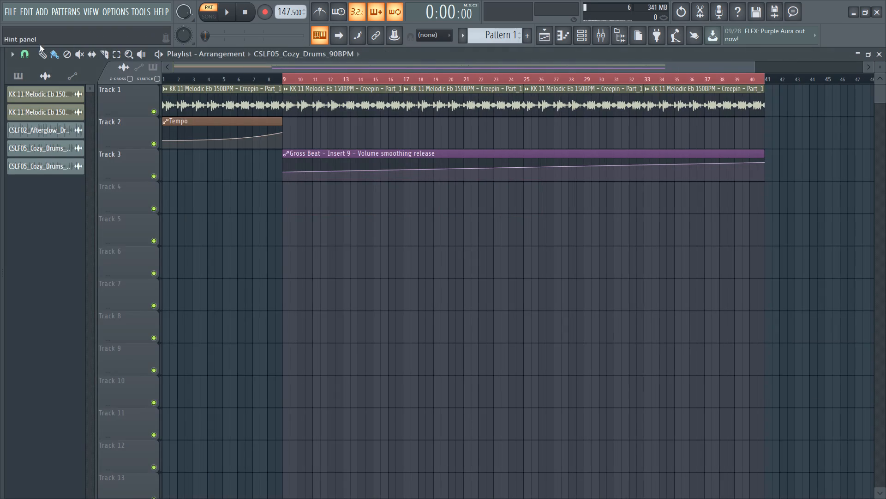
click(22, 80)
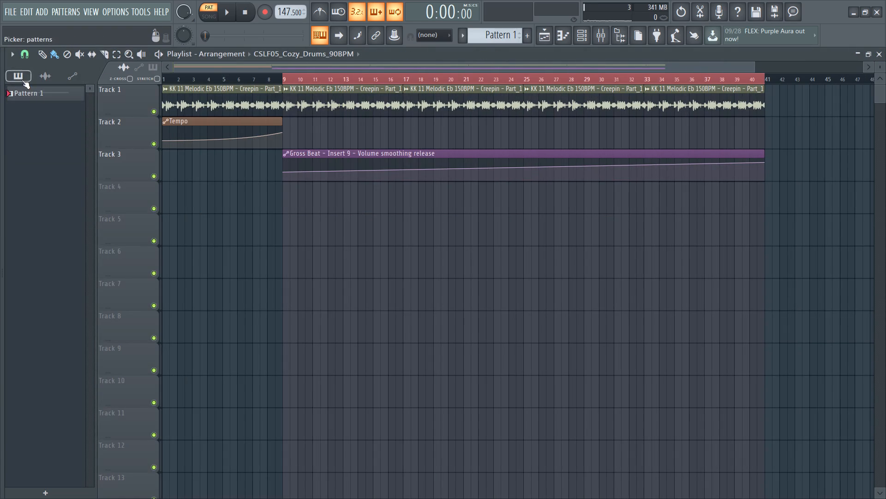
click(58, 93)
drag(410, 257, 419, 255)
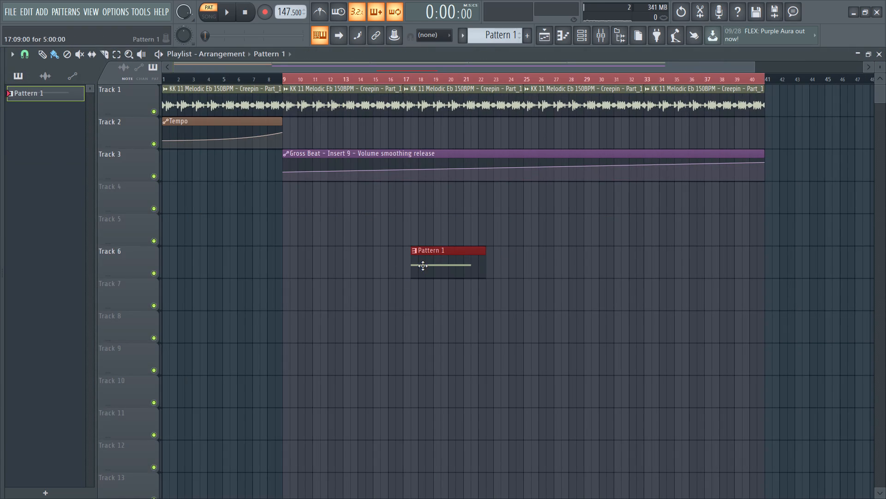
Reopen Pattern 1's piano roll and compare playback of the G3 note in pattern mode with the song.
double_click(433, 267)
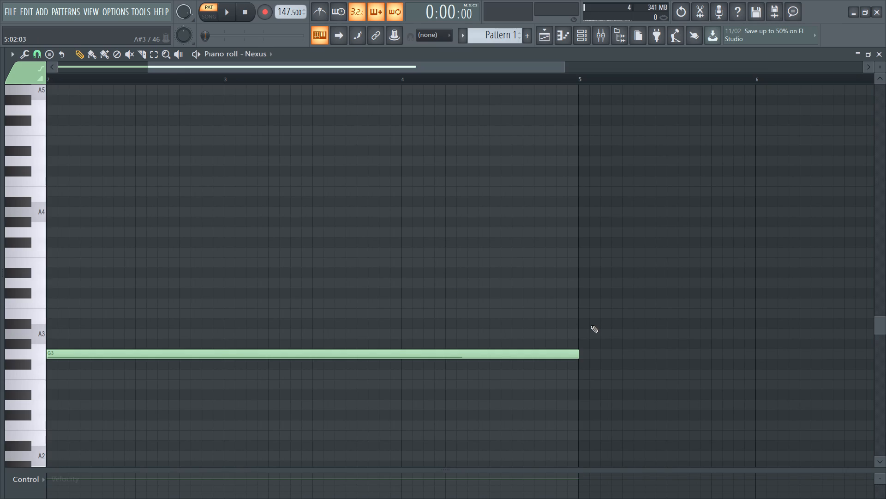
key(space)
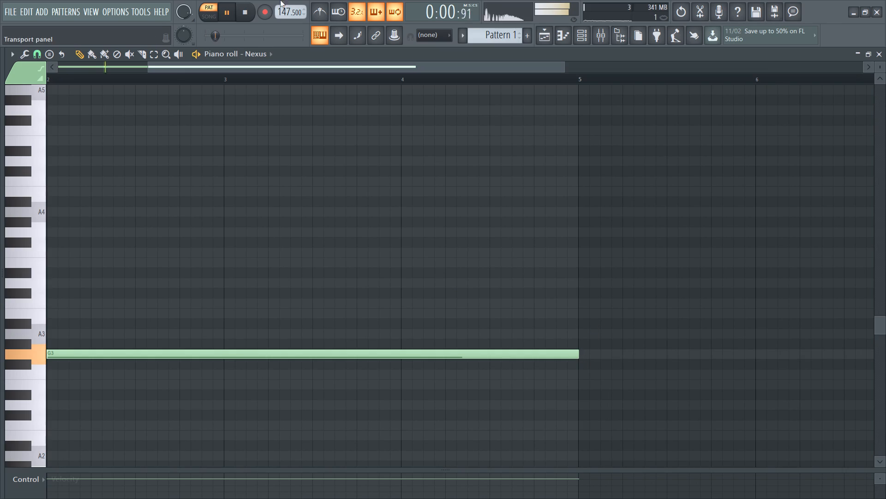
click(211, 18)
key(space)
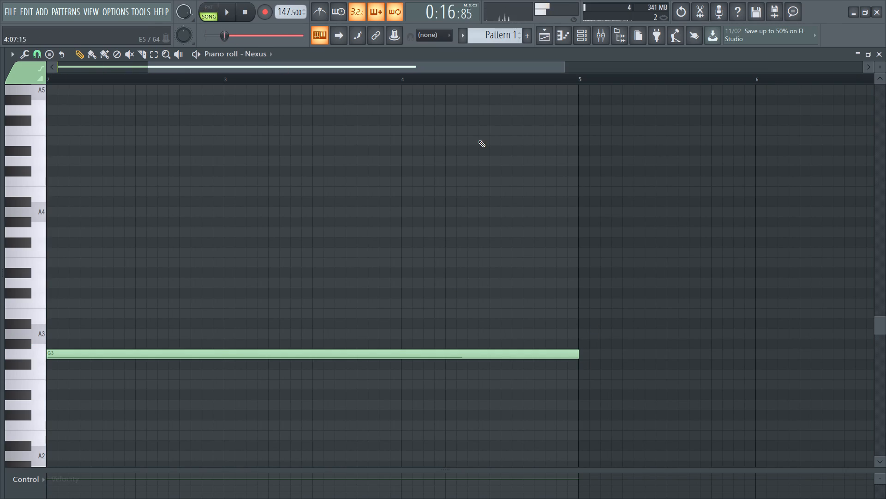
key(space)
click(209, 4)
key(space)
key(space)
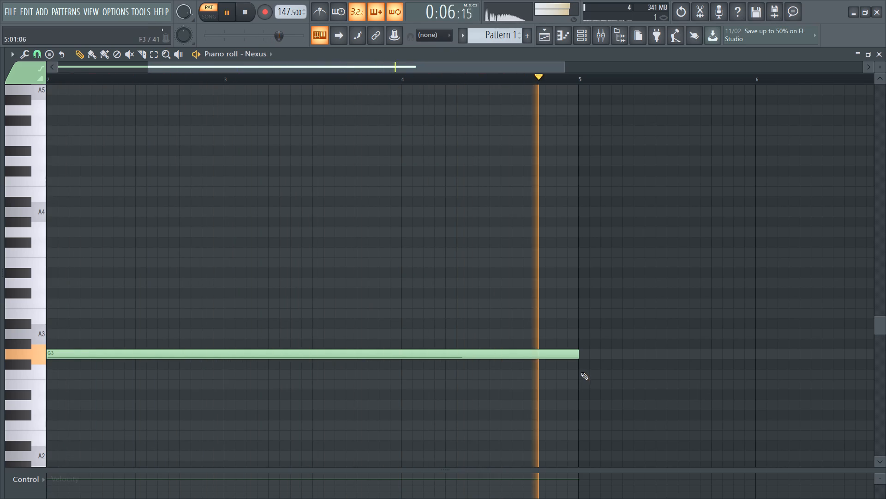
Extend the G3 note to the start of bar 6 and close the piano roll.
drag(579, 355, 595, 354)
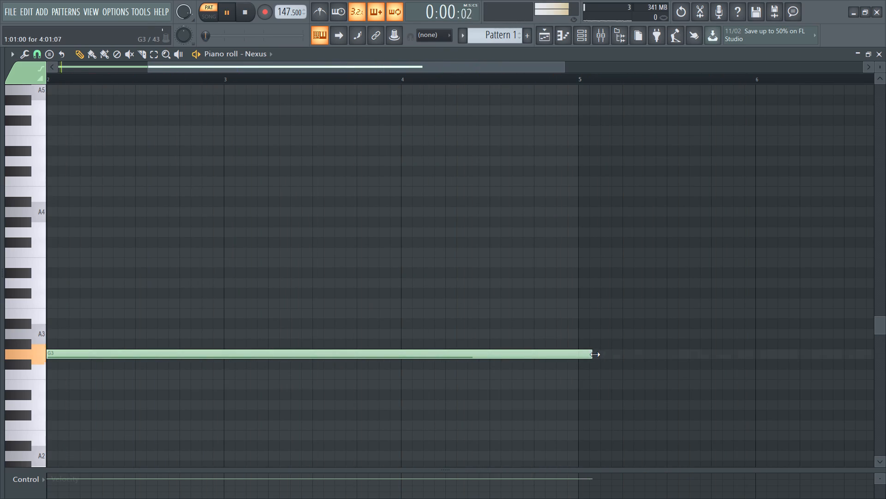
drag(595, 354, 754, 365)
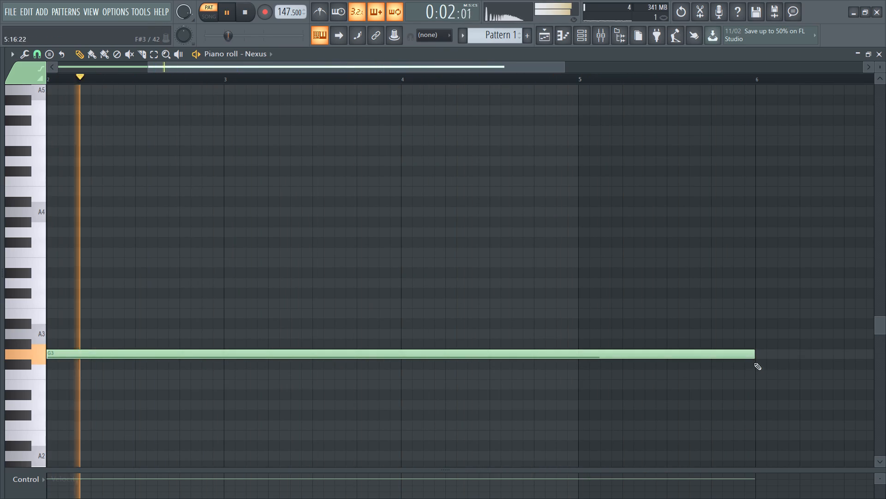
click(877, 51)
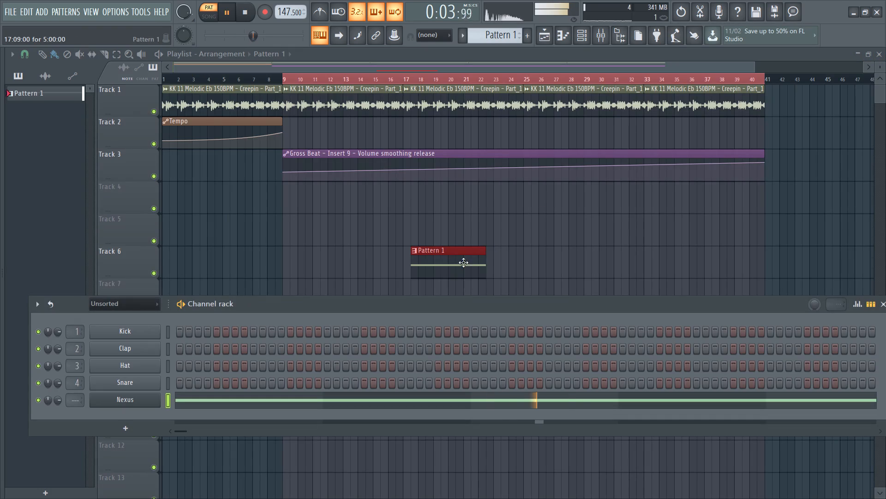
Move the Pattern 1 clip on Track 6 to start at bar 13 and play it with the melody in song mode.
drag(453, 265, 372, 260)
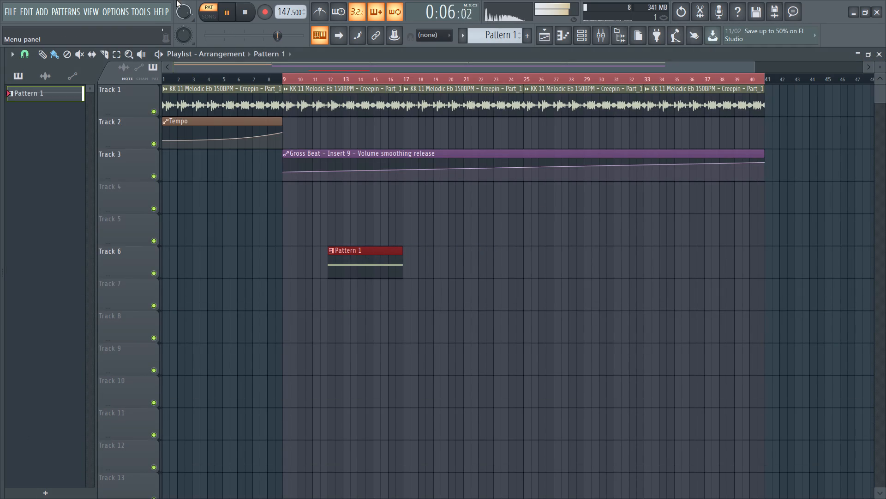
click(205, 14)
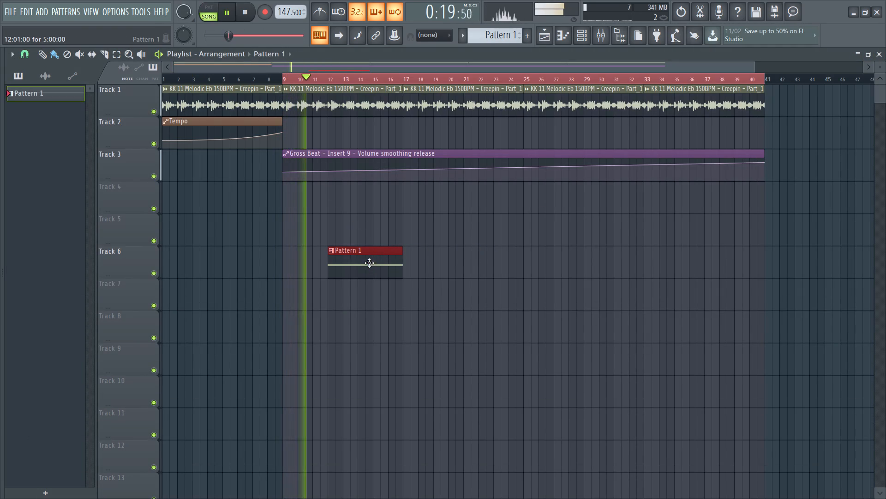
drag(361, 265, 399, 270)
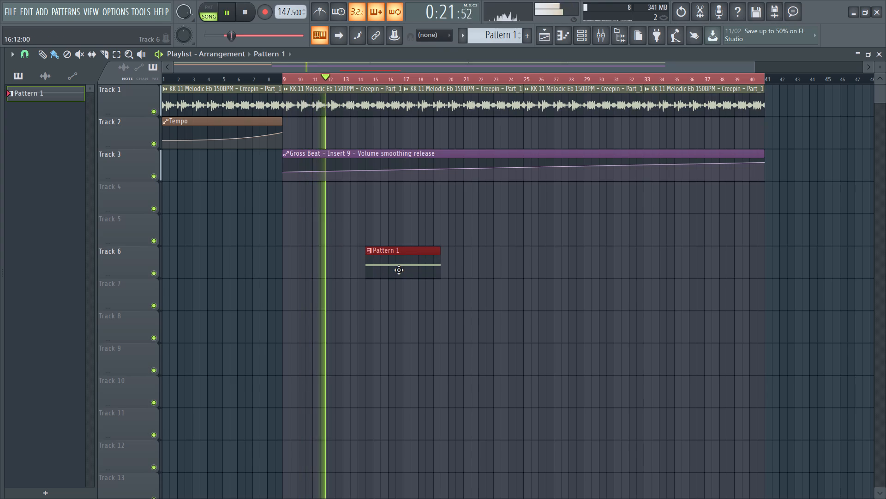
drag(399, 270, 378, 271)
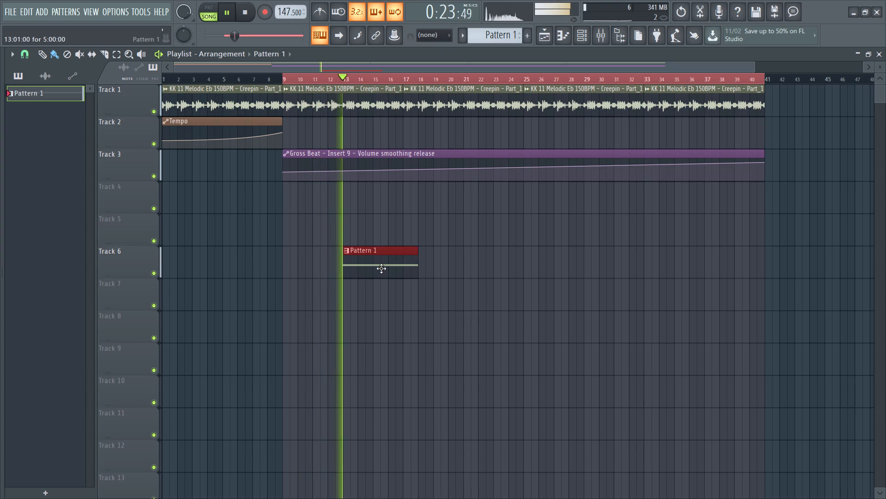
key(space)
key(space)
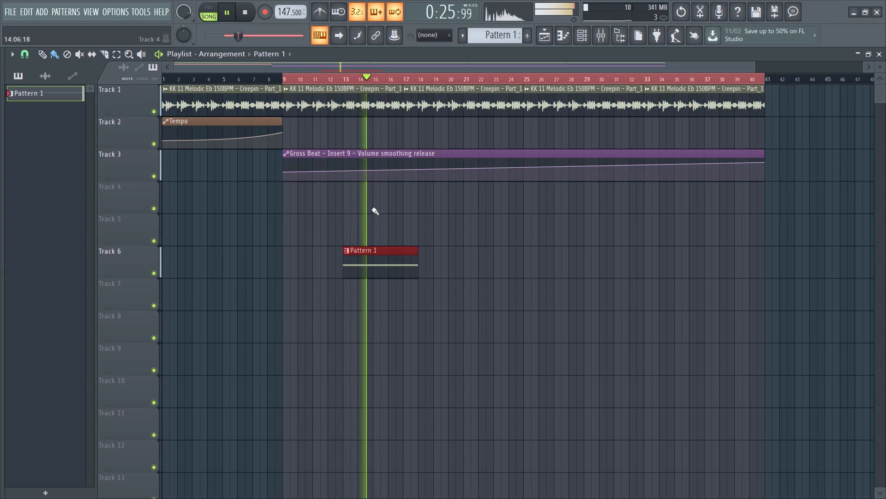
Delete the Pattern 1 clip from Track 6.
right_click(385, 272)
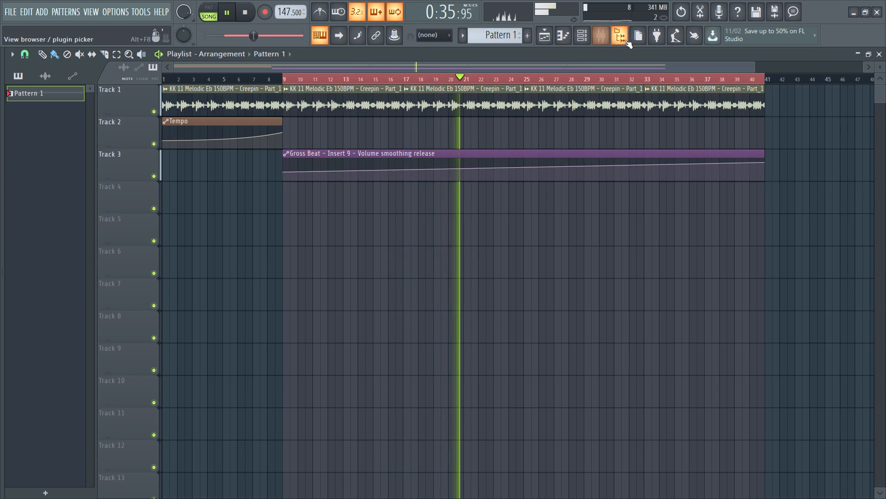
Open the Nexus channel's plugin window and load the York Mutes preset from the Arpeggios folder.
click(587, 41)
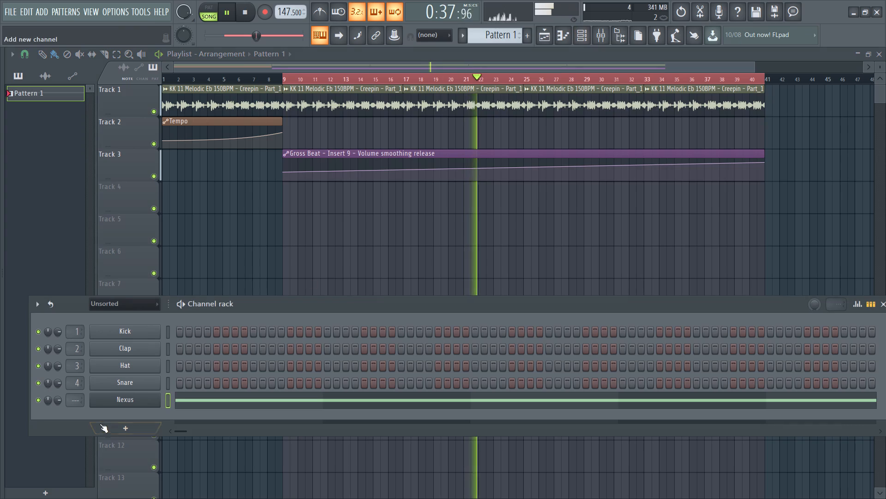
double_click(137, 399)
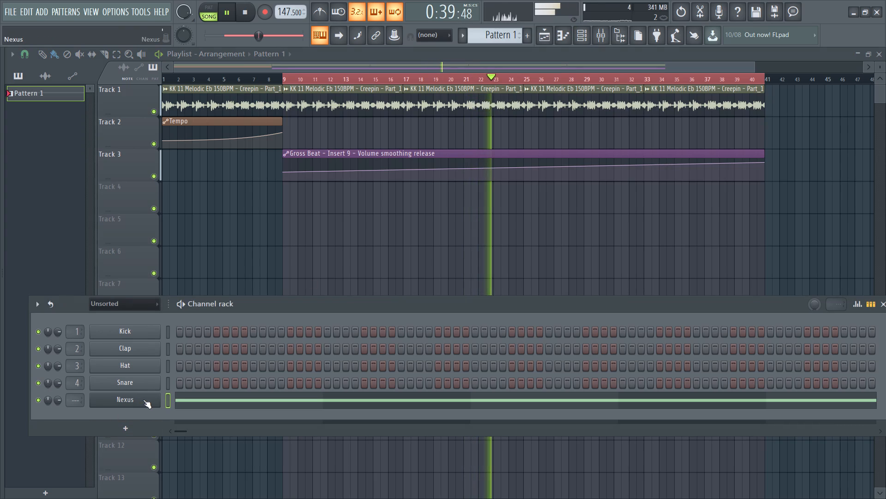
double_click(147, 398)
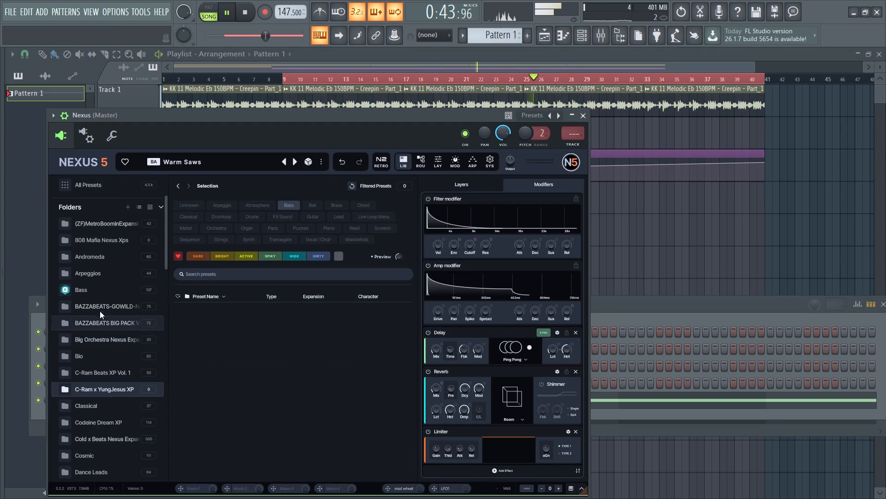
double_click(103, 270)
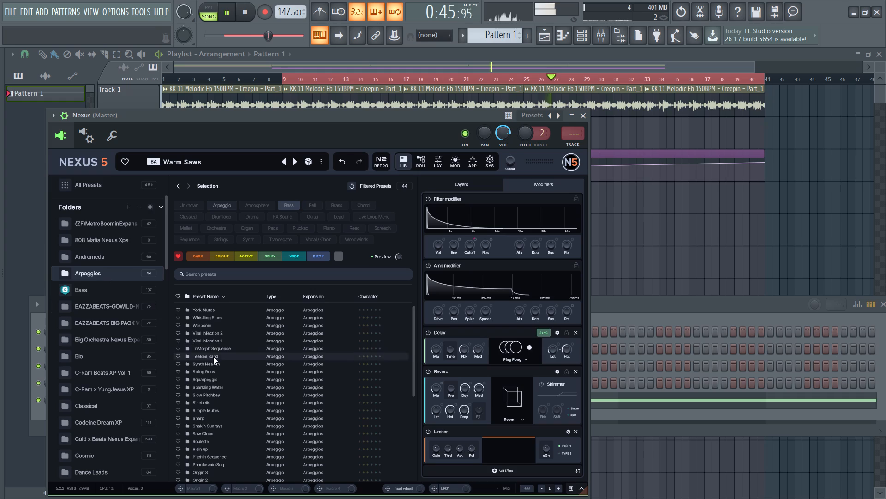
double_click(221, 308)
Play test notes on the York Mutes preset over the running melody.
key(f)
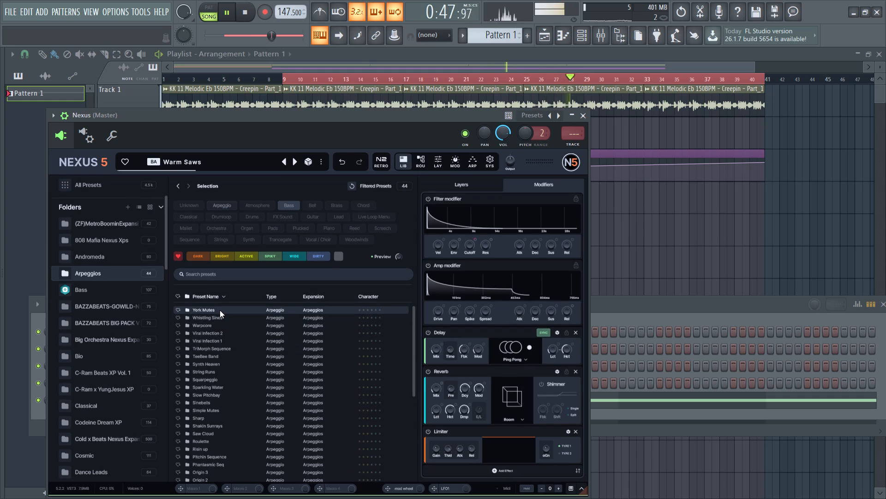
key(v)
text(cv)
key(x)
key(x)
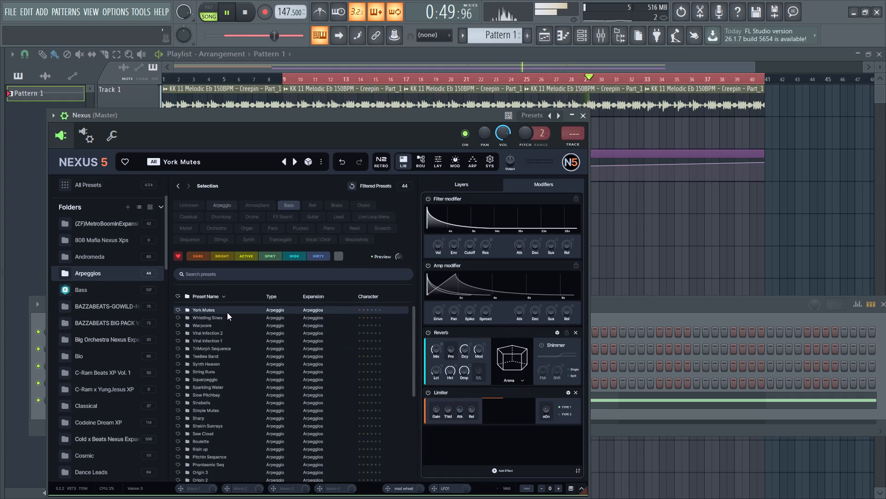
text(xx)
key(c)
key(v)
key(n)
key(m)
key(n)
key(b)
key(v)
key(c)
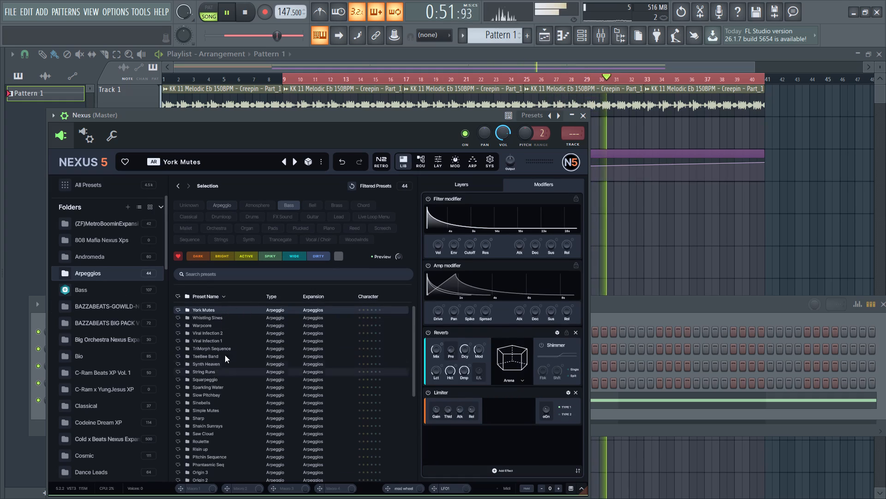
Show the Bass folder's presets in Nexus and close the plugin window.
double_click(299, 204)
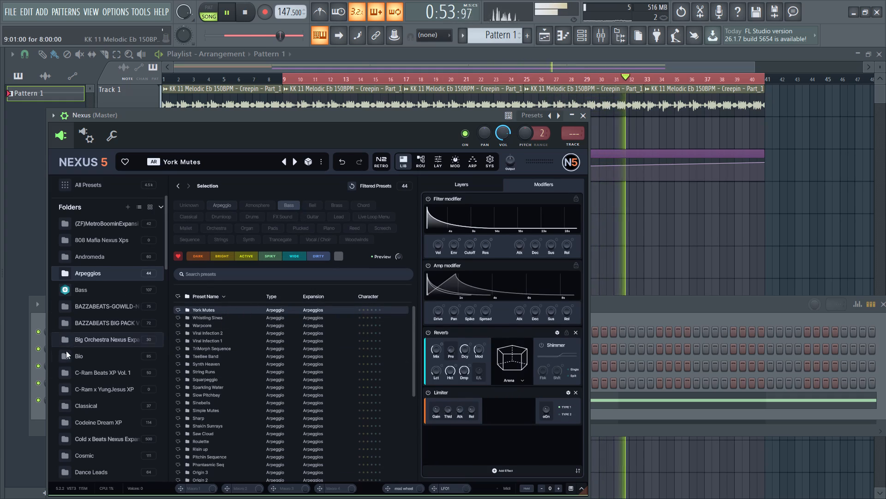
double_click(98, 290)
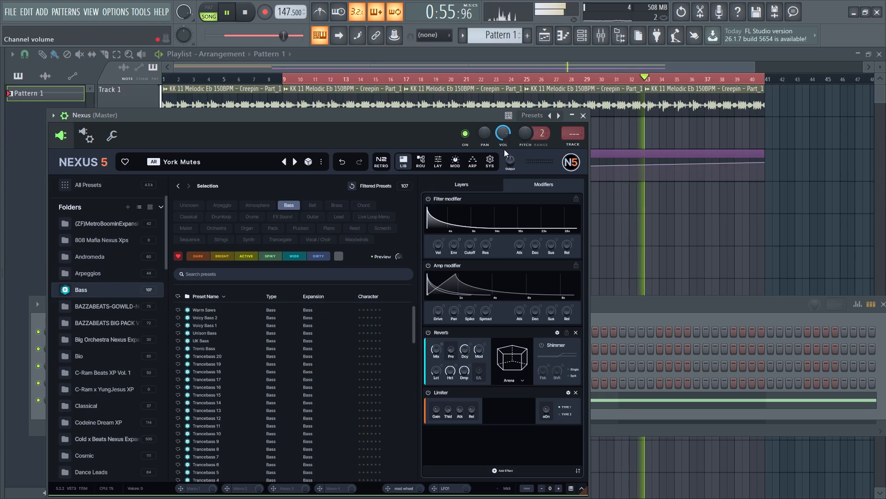
click(581, 119)
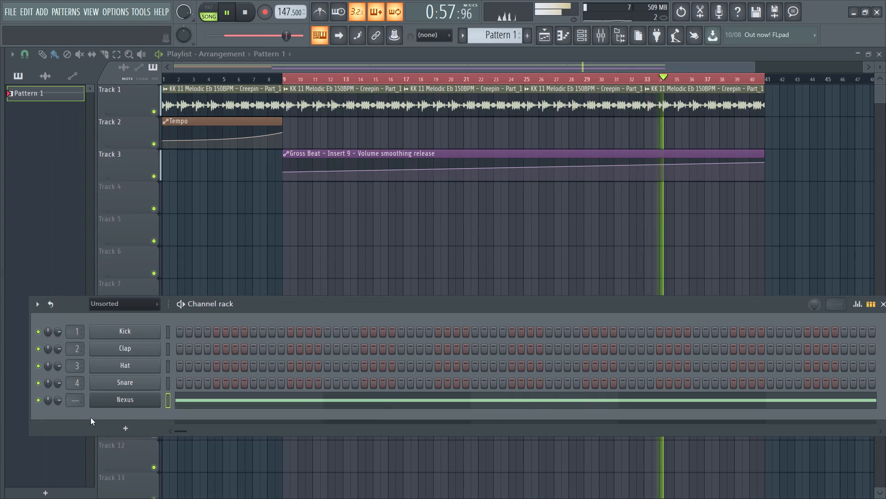
Audition the A3 and G3 keys in the Nexus channel's piano roll, stopping song playback and switching to pattern mode in between.
right_click(118, 400)
click(196, 346)
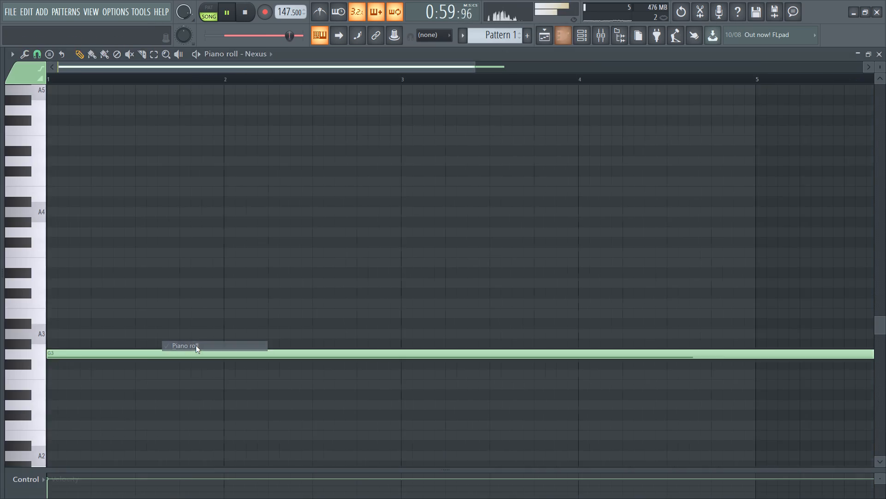
click(36, 335)
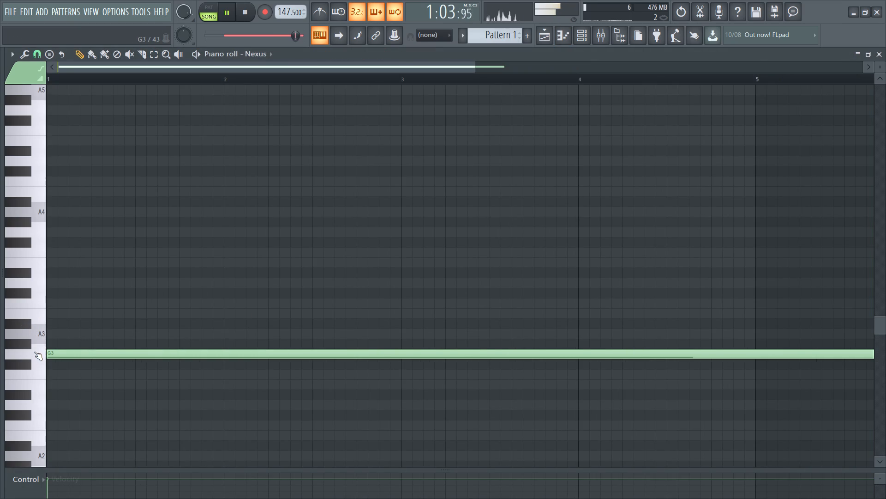
key(space)
click(200, 7)
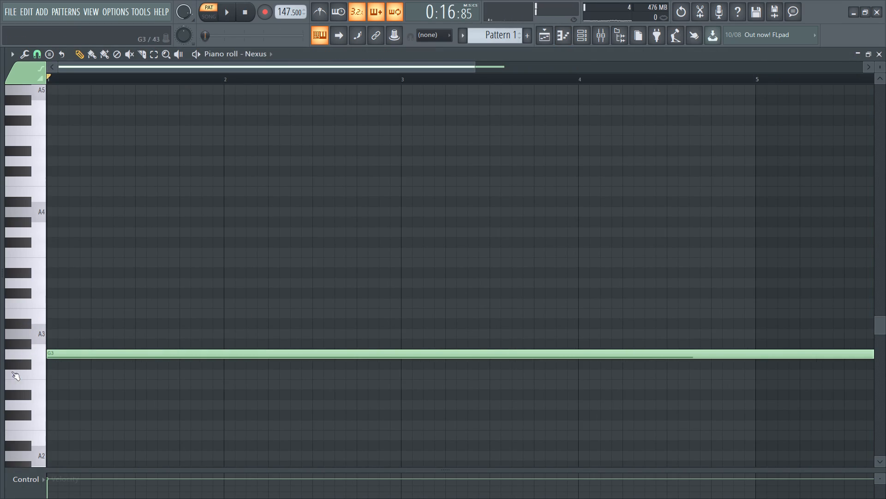
click(28, 353)
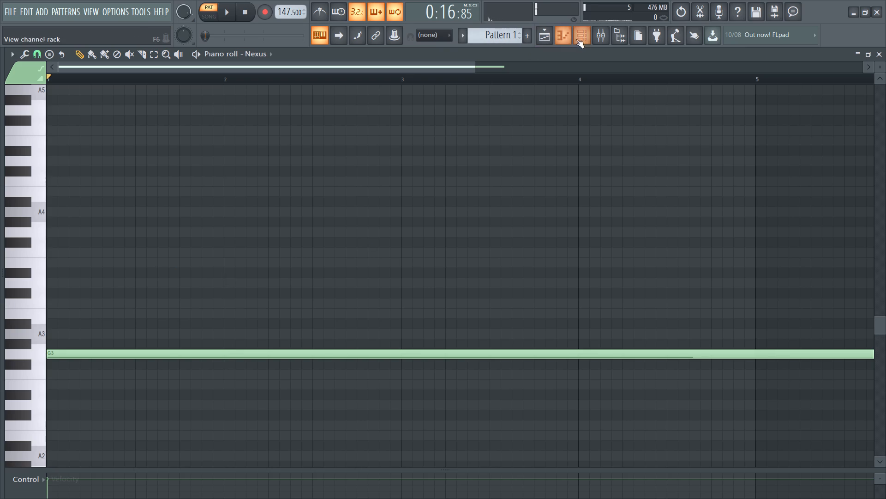
click(880, 57)
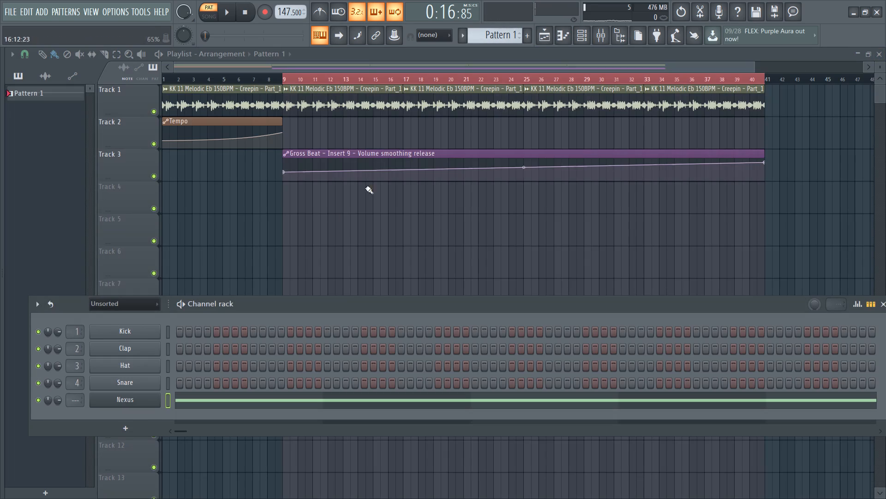
Close the Channel rack so that only the playlist arrangement is open.
drag(529, 302, 460, 286)
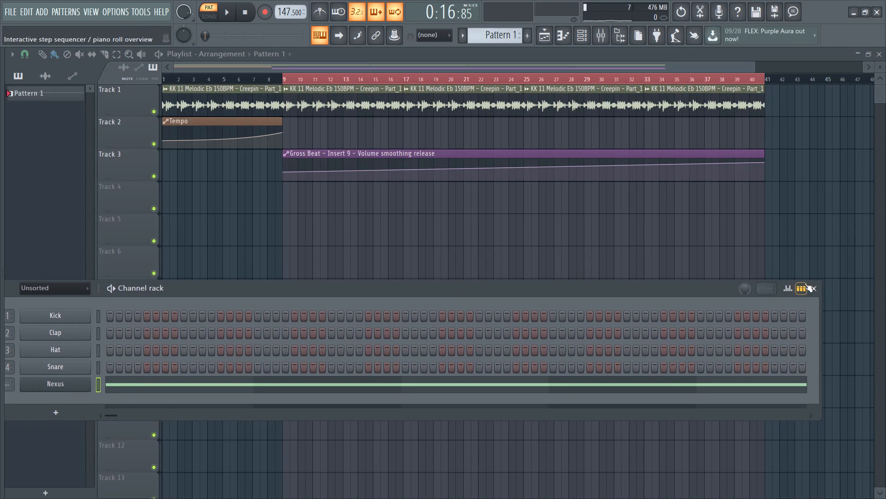
click(811, 288)
Save the project under the file name bnmbvc.
key(ctrl+s)
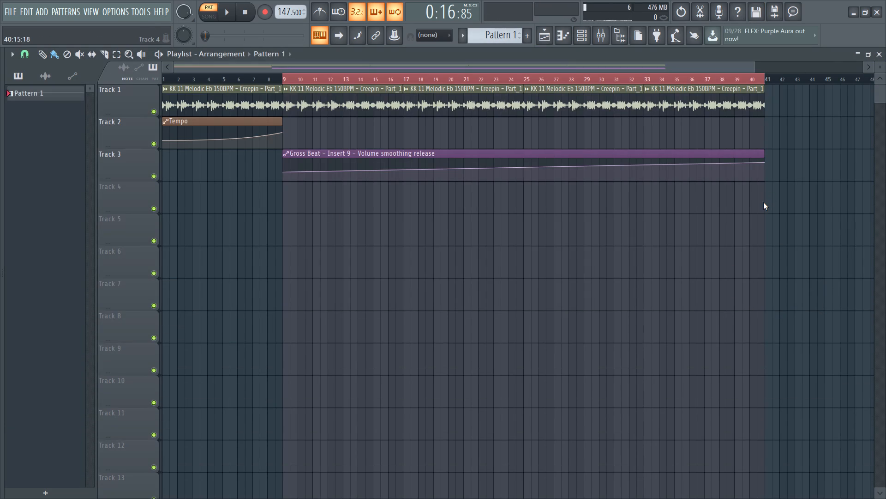
text(bnmbvc)
key(Return)
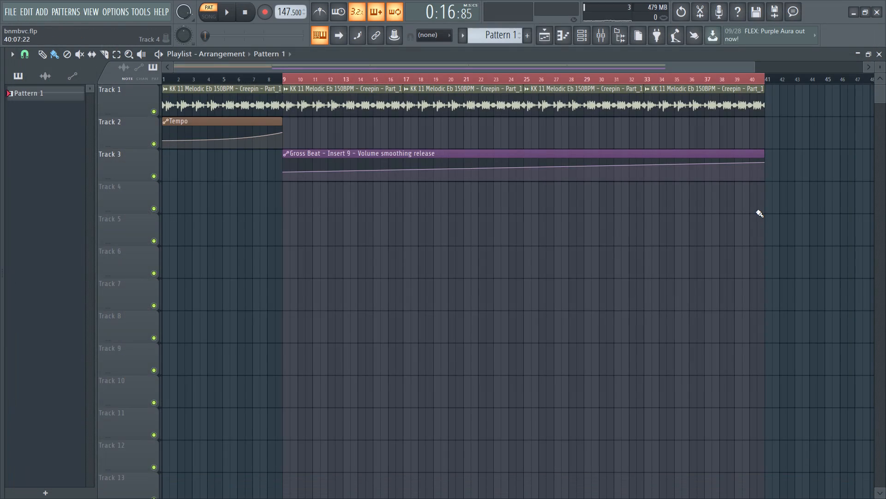
Exit FL Studio.
key(alt+F4)
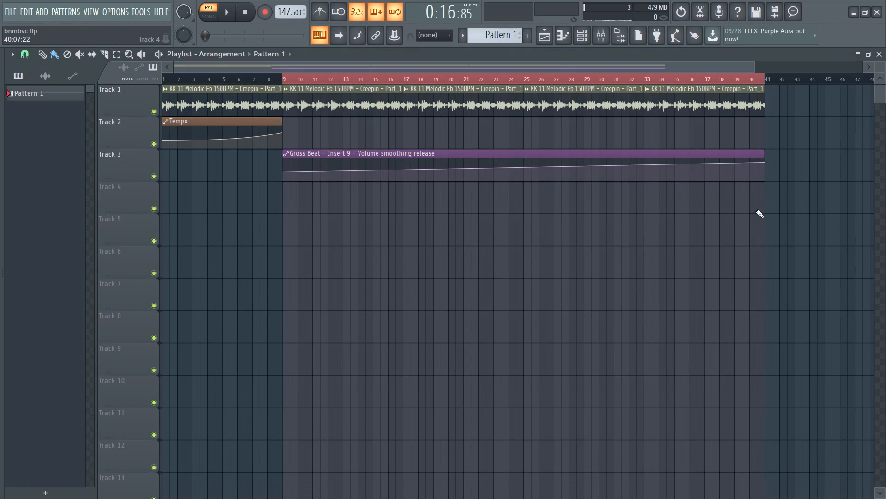